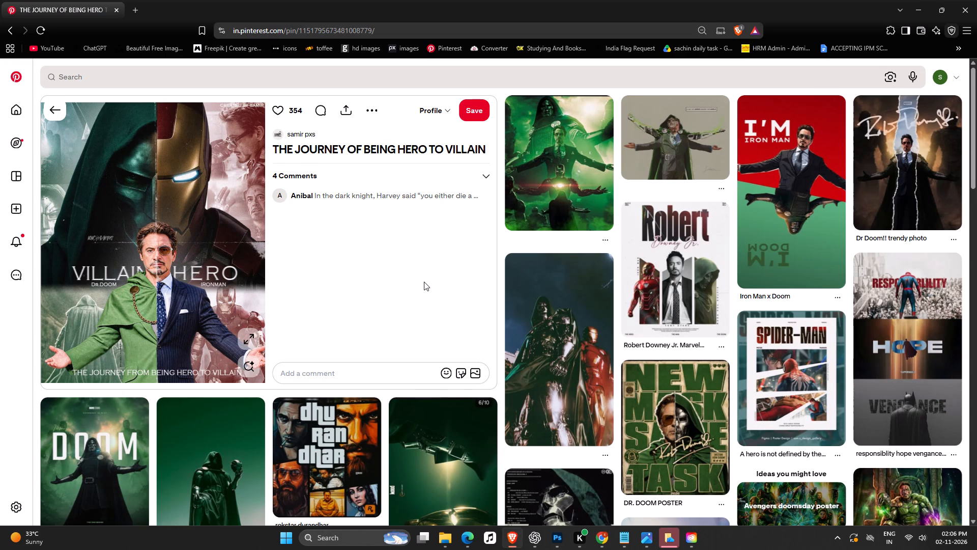
scroll(424, 282, "down", 11)
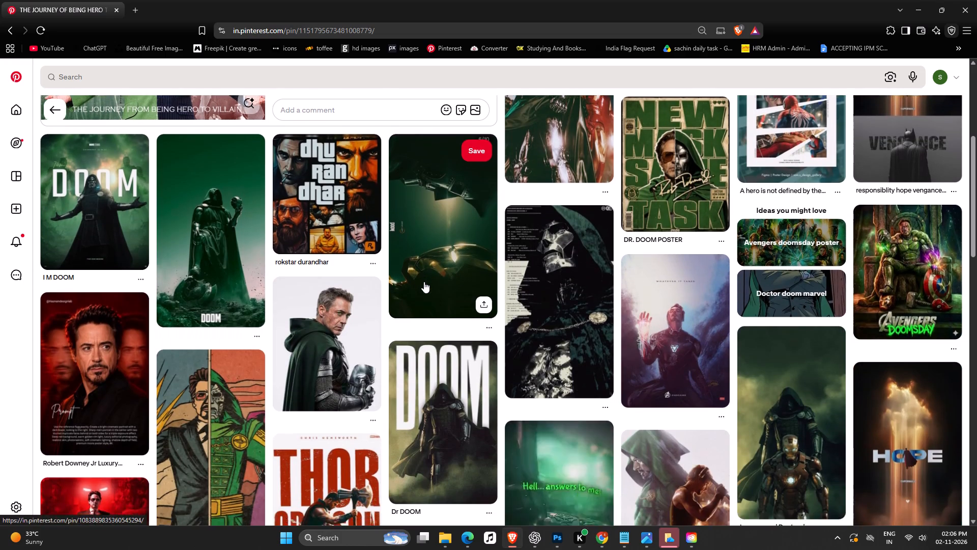
scroll(348, 319, "down", 6)
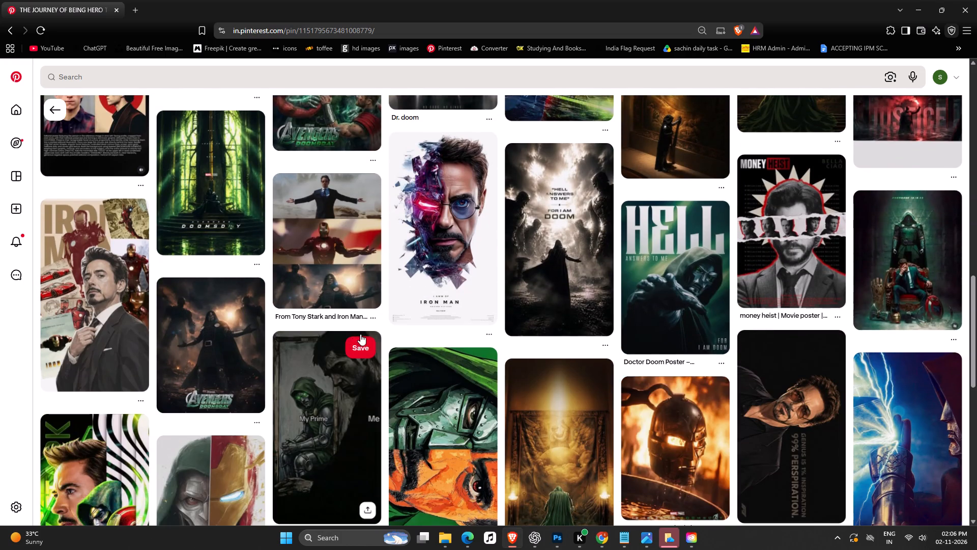
scroll(360, 334, "down", 16)
scroll(385, 359, "up", 1)
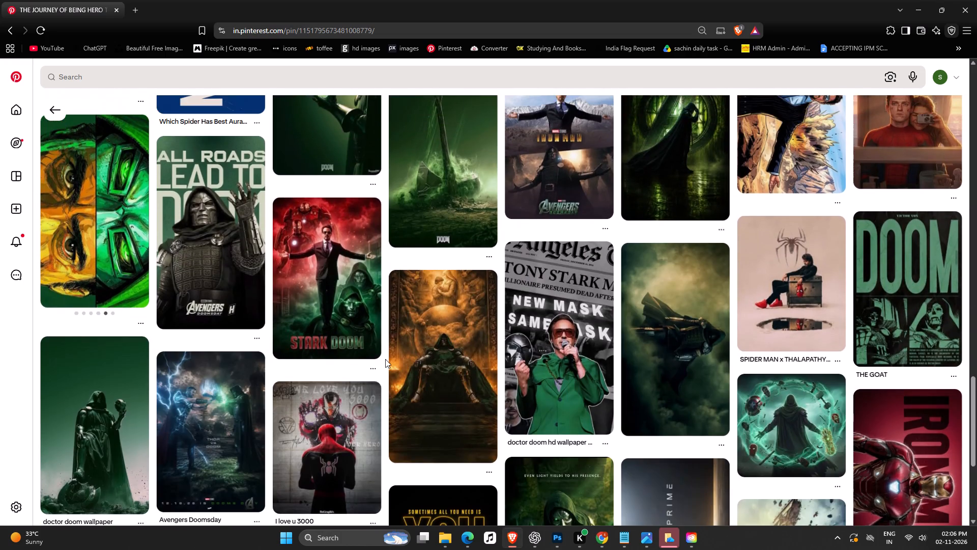
scroll(385, 359, "down", 7)
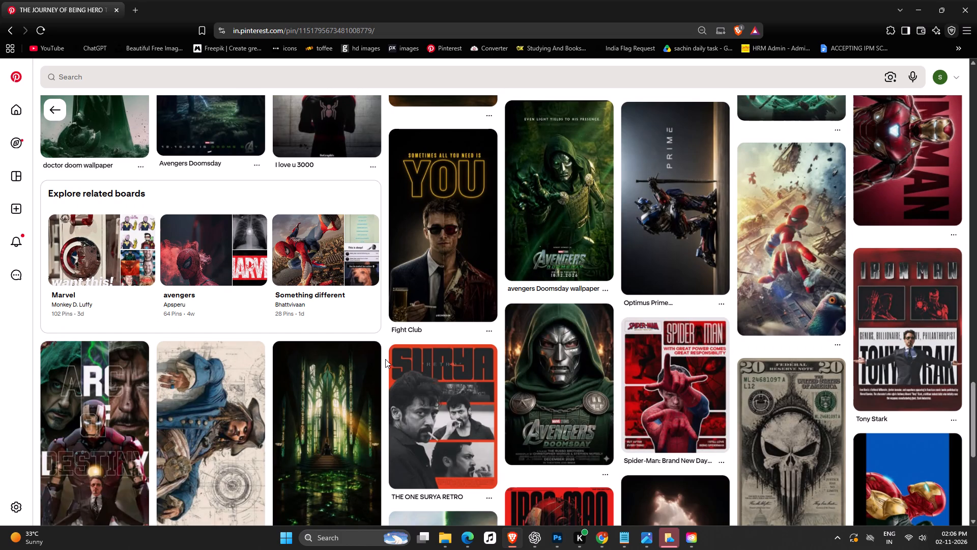
scroll(431, 409, "down", 6)
scroll(525, 354, "down", 7)
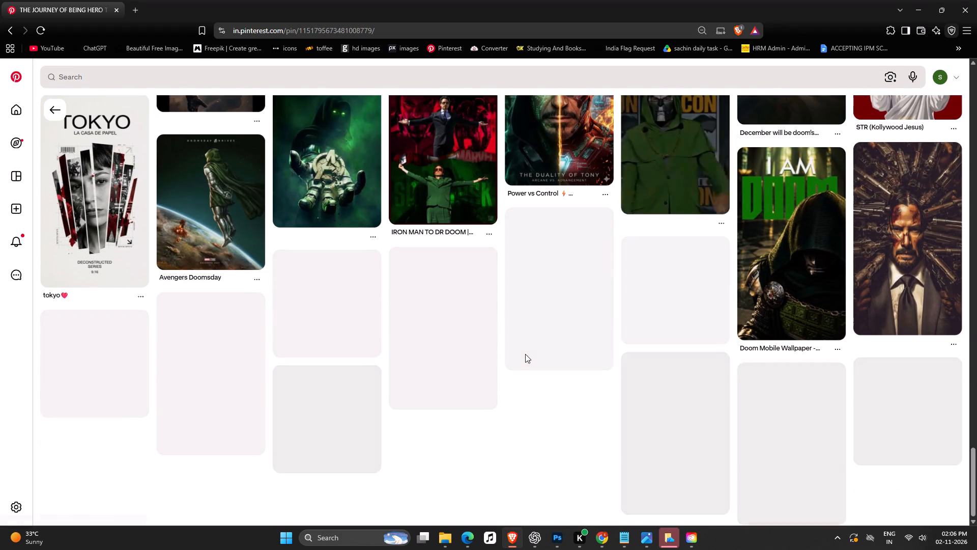
scroll(603, 428, "down", 2)
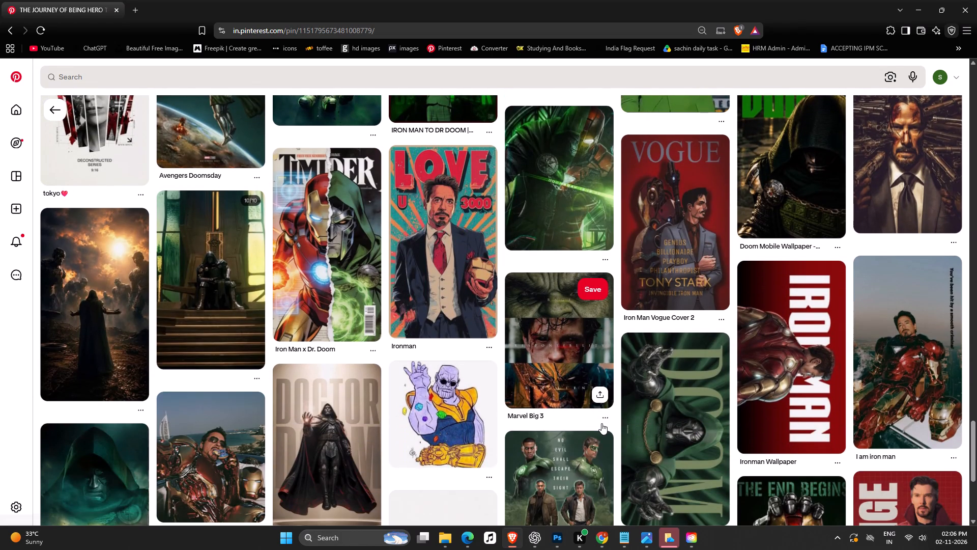
scroll(601, 423, "down", 7)
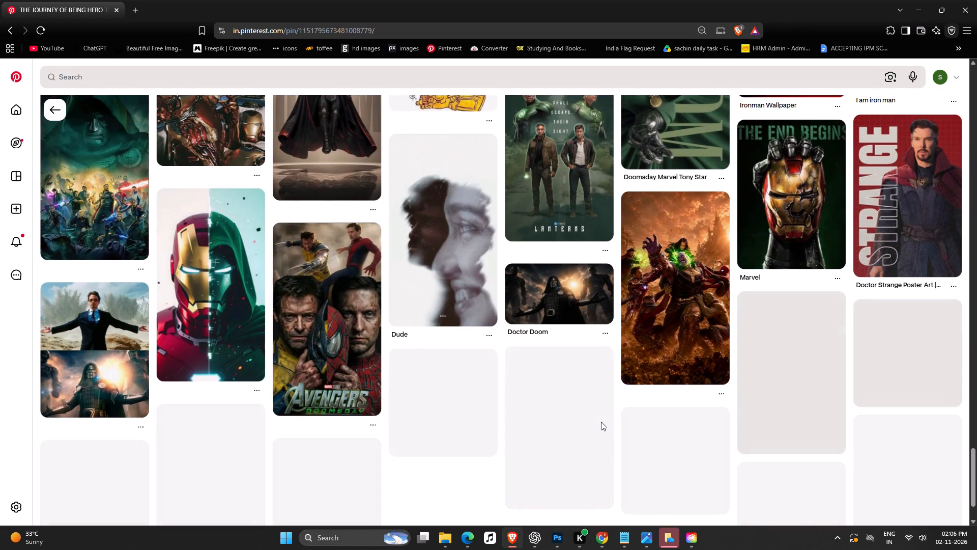
scroll(601, 422, "down", 4)
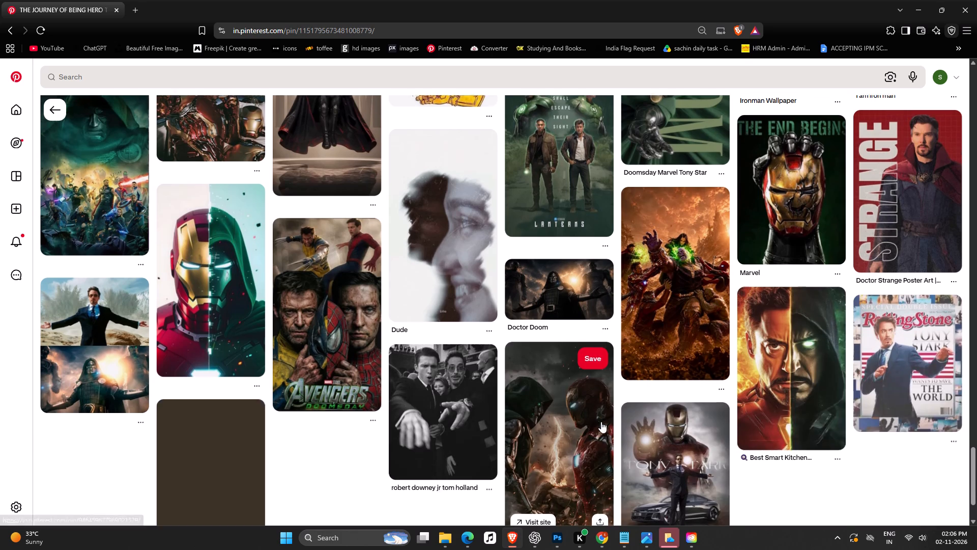
scroll(601, 422, "down", 2)
scroll(522, 363, "down", 6)
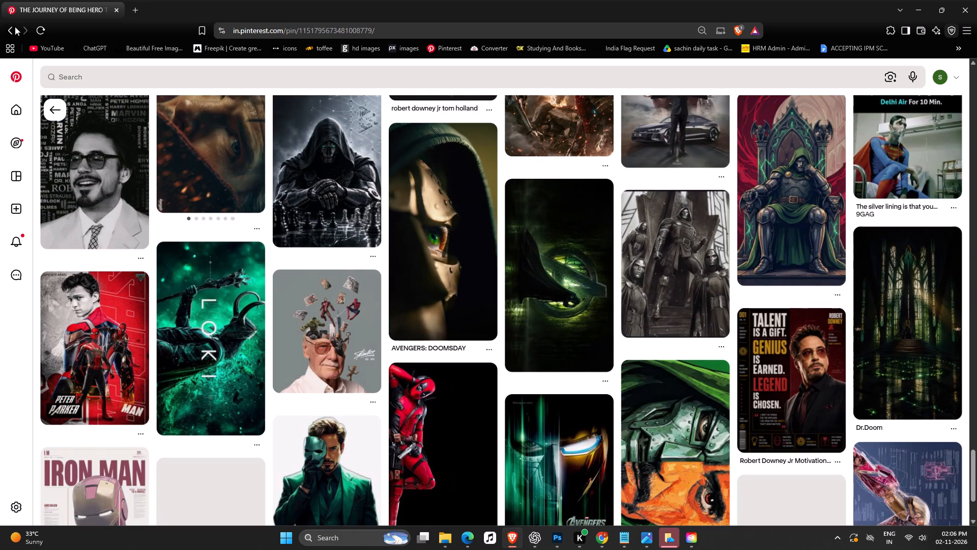
left_click(15, 26)
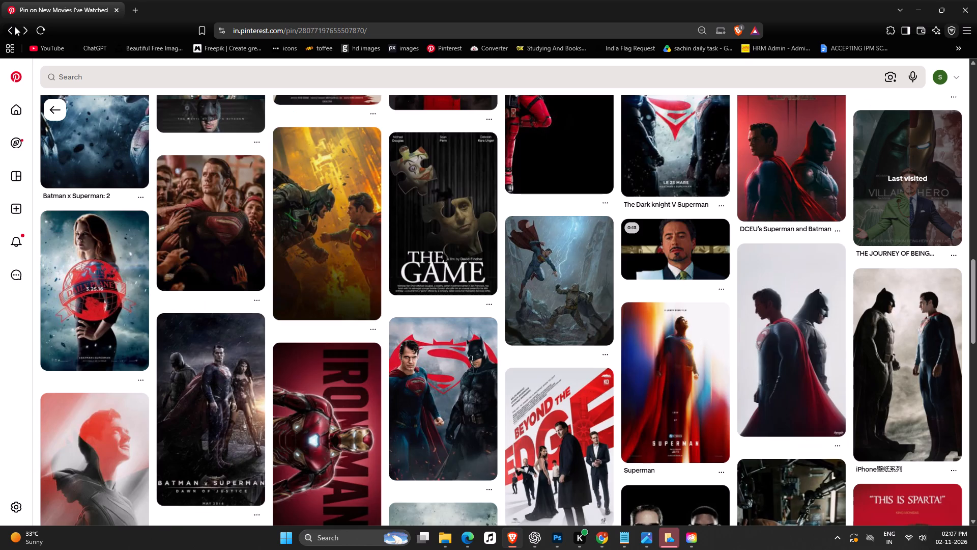
Copy "BATTLE" from the Google search query in Chrome and search Pinterest for "BATTLE reel covr ides".
key("alt+Tab")
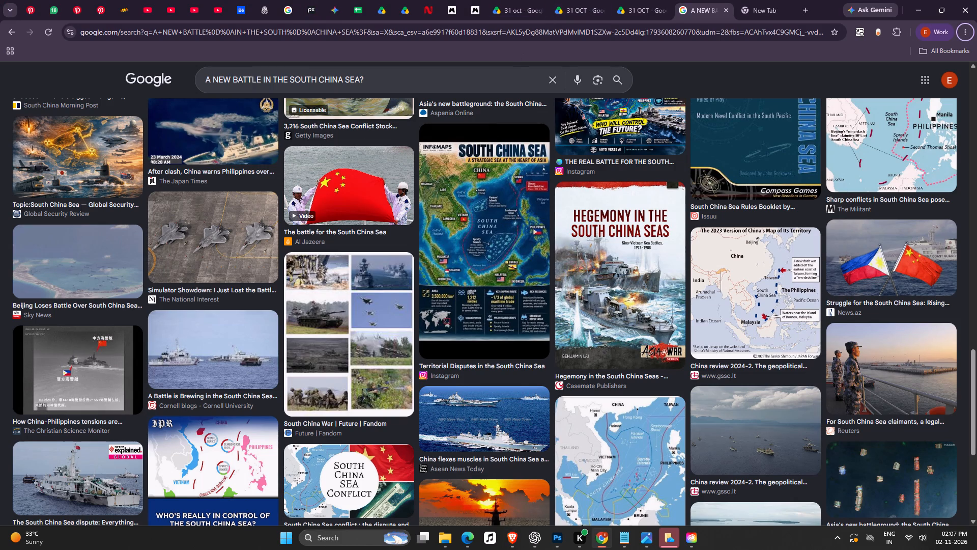
left_click_drag(232, 76, 261, 82)
key("ctrl+c")
key("ctrl+c")
left_click(511, 536)
left_click(175, 81)
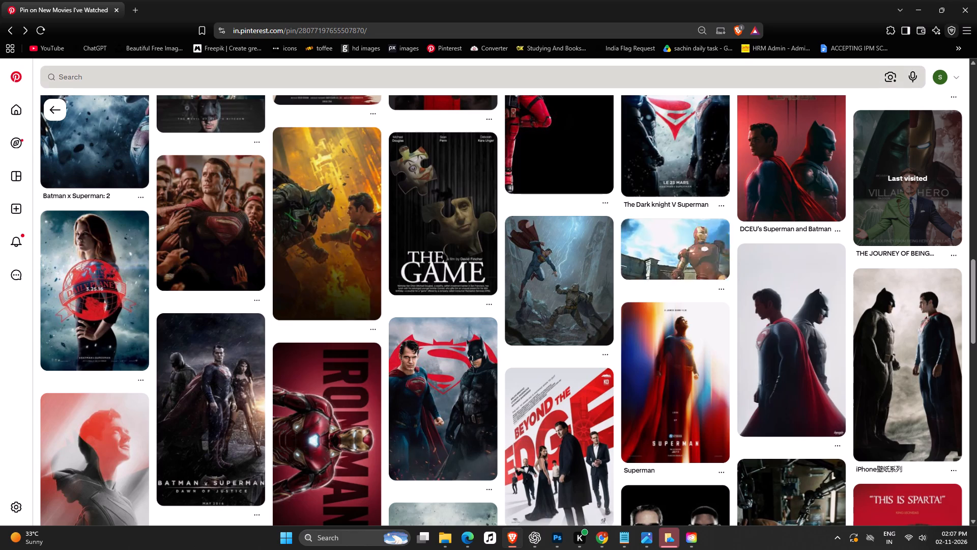
key("ctrl+v")
key("space")
type("reel covr ides")
key("Return")
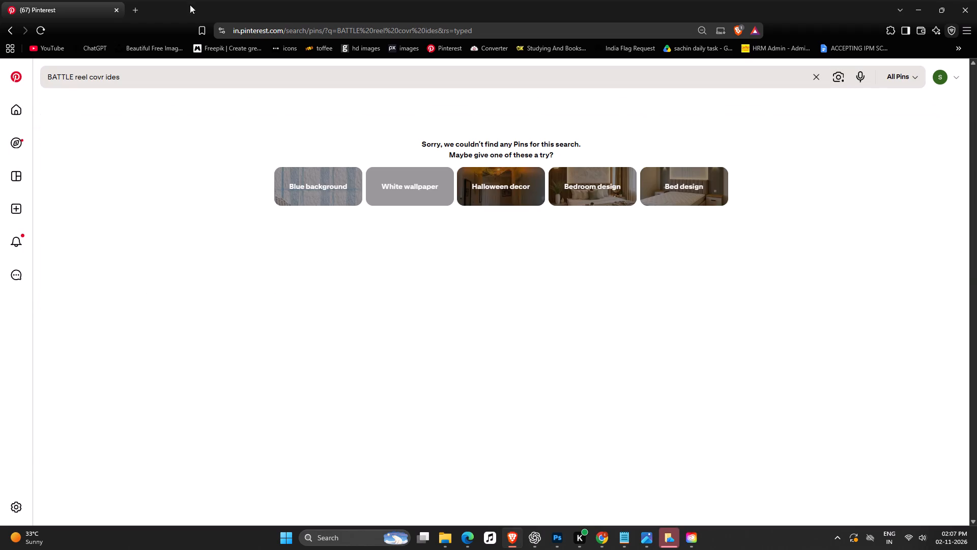
Shorten the Pinterest query to "BATTLE reel" and run the search.
left_click(130, 74)
key("BackSpace")
key("BackSpace")
key("BackSpace")
key("BackSpace")
key("BackSpace")
key("BackSpace")
key("BackSpace")
key("BackSpace")
key("BackSpace")
key("BackSpace")
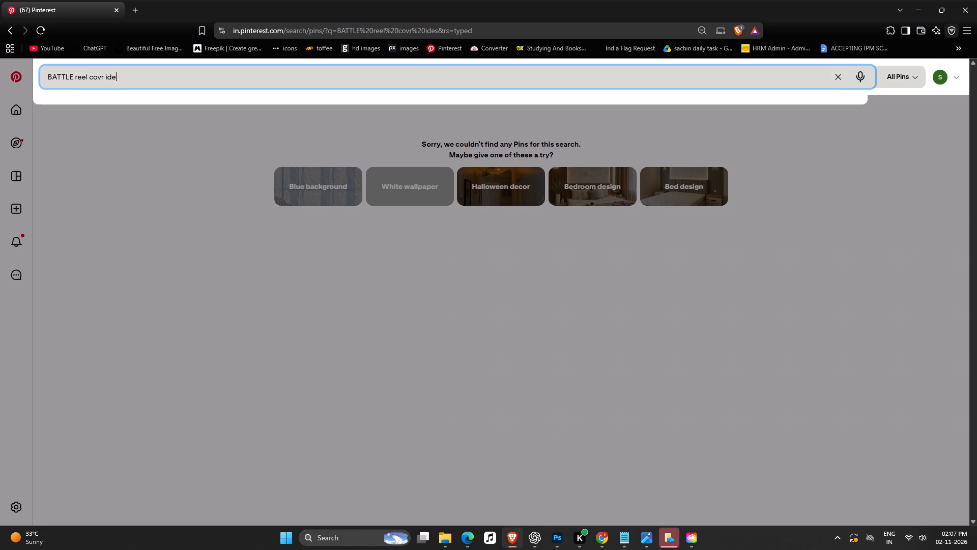
key("Return")
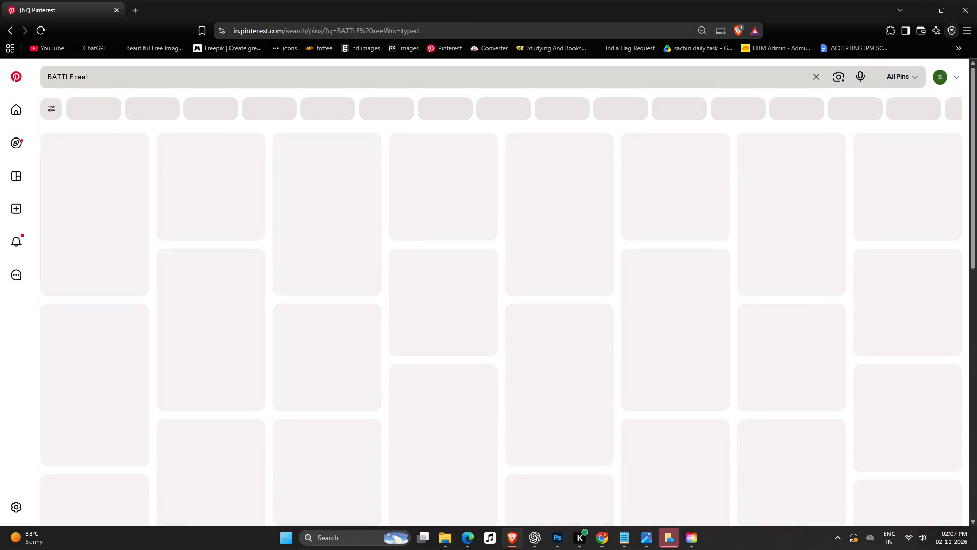
Reduce the Pinterest query to just "BATTLE" and run the search.
left_click(136, 81)
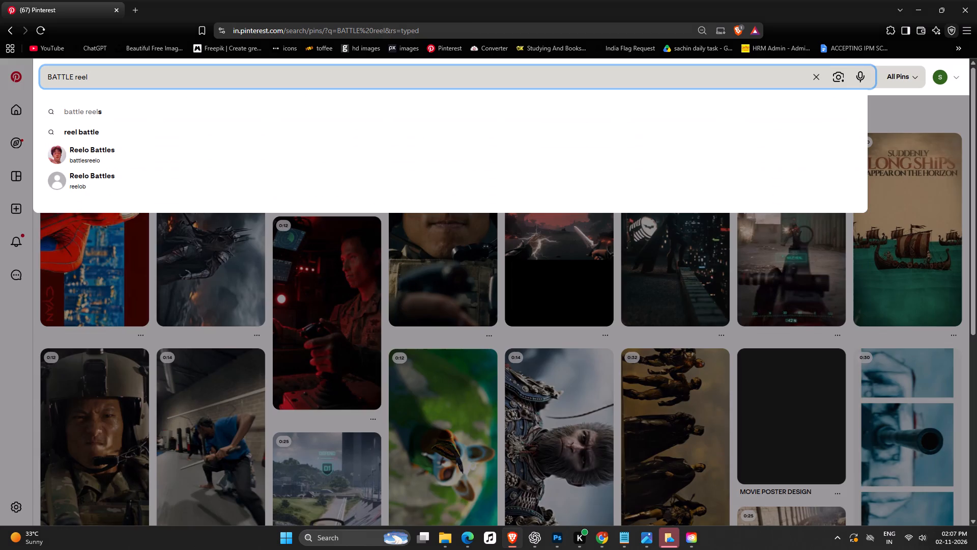
key("BackSpace")
key("BackSpace")
key("BackSpace")
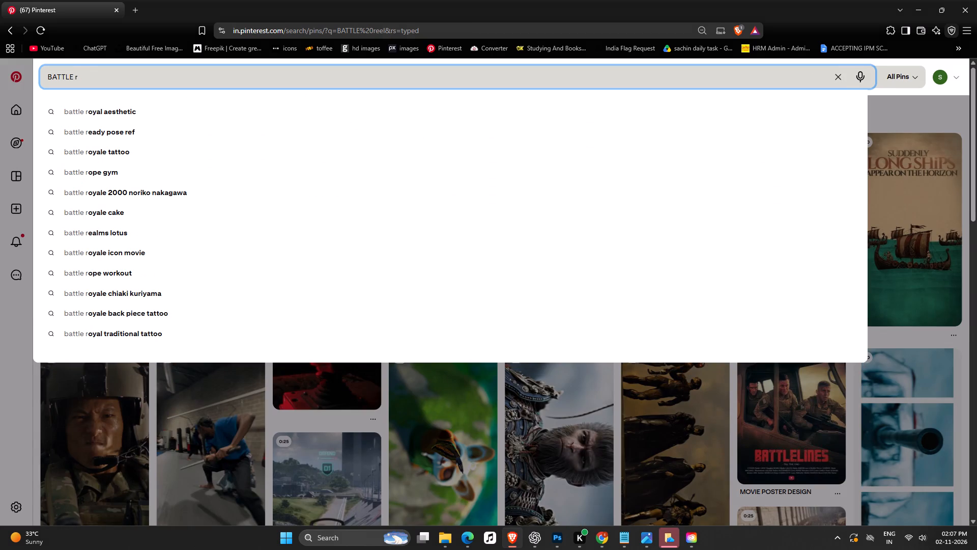
key("BackSpace")
key("Return")
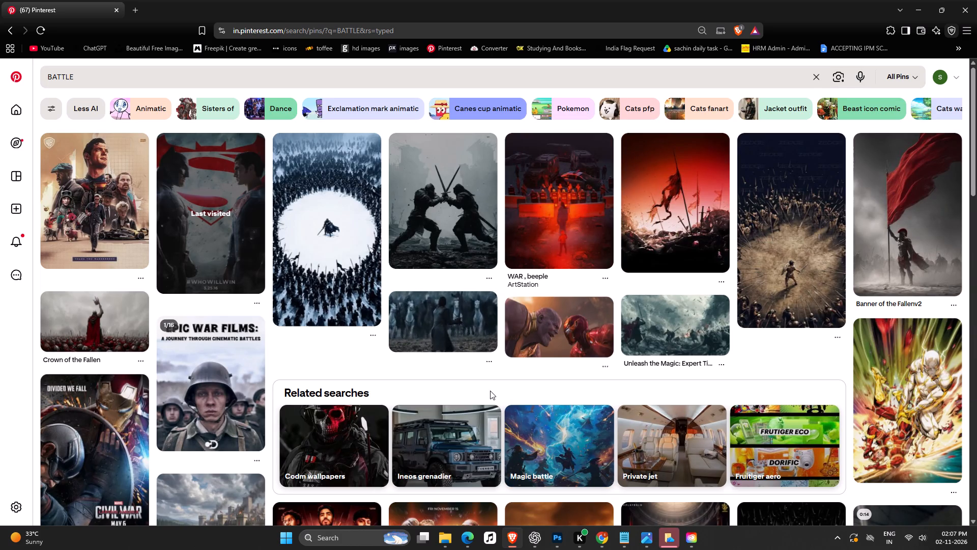
Open the Batman v. Superman #WhoWillWin pin and browse its related posters for face-to-face versus references.
left_click(185, 248)
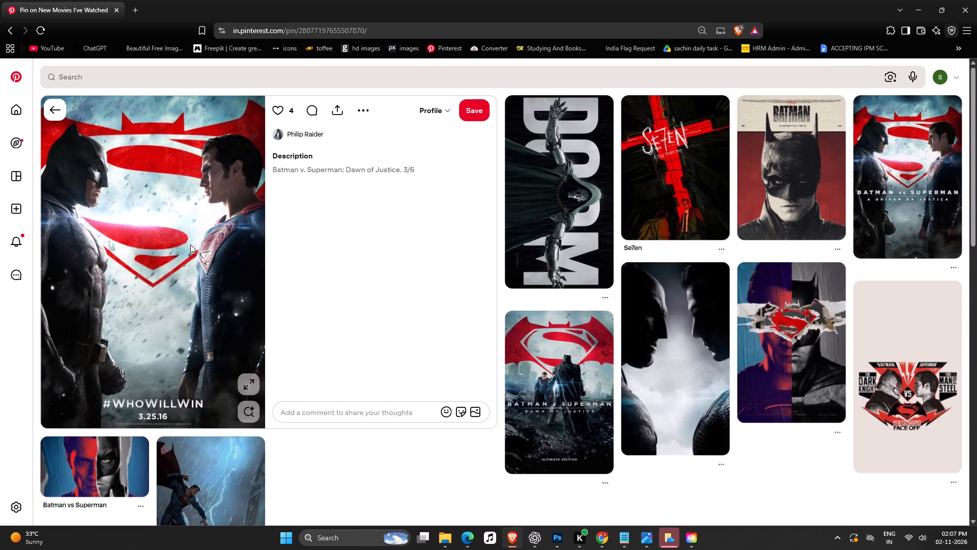
scroll(406, 305, "down", 4)
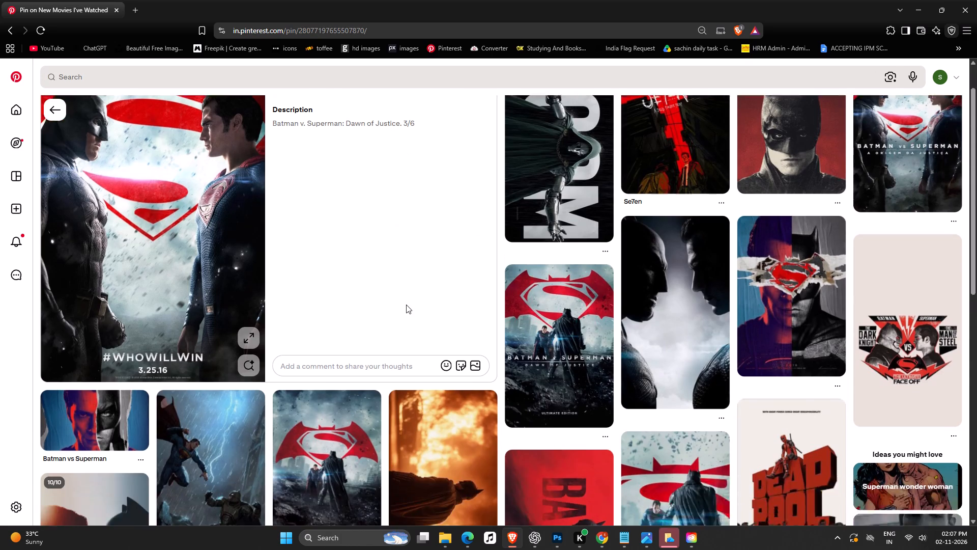
scroll(406, 305, "down", 4)
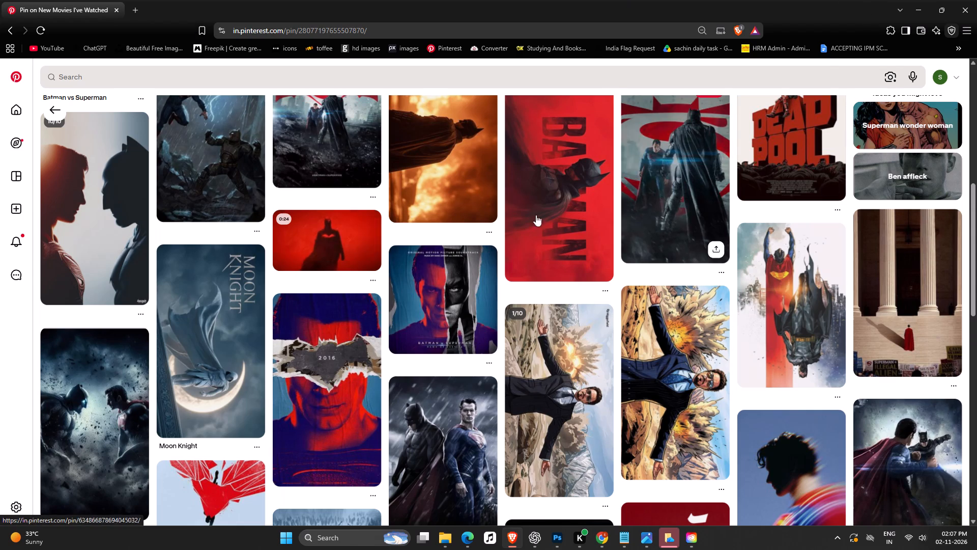
scroll(435, 376, "down", 6)
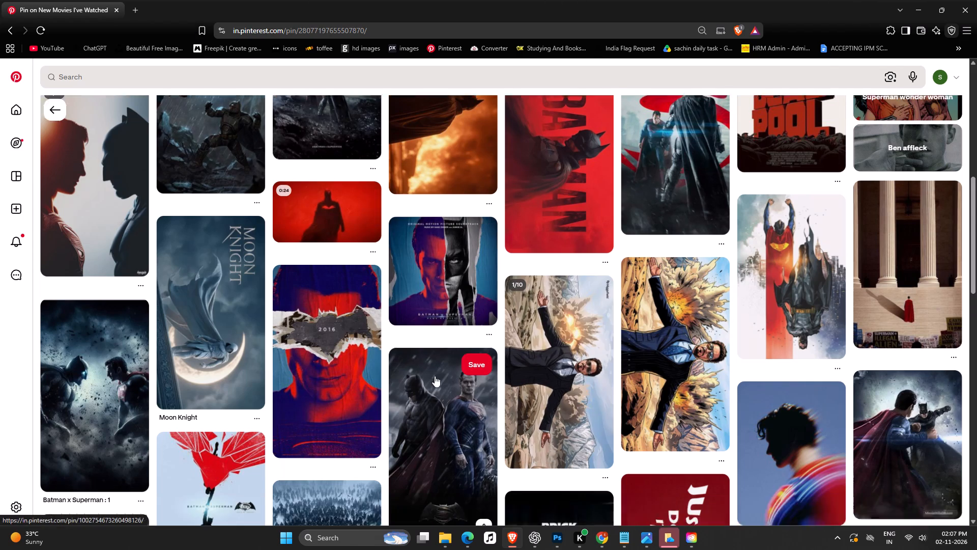
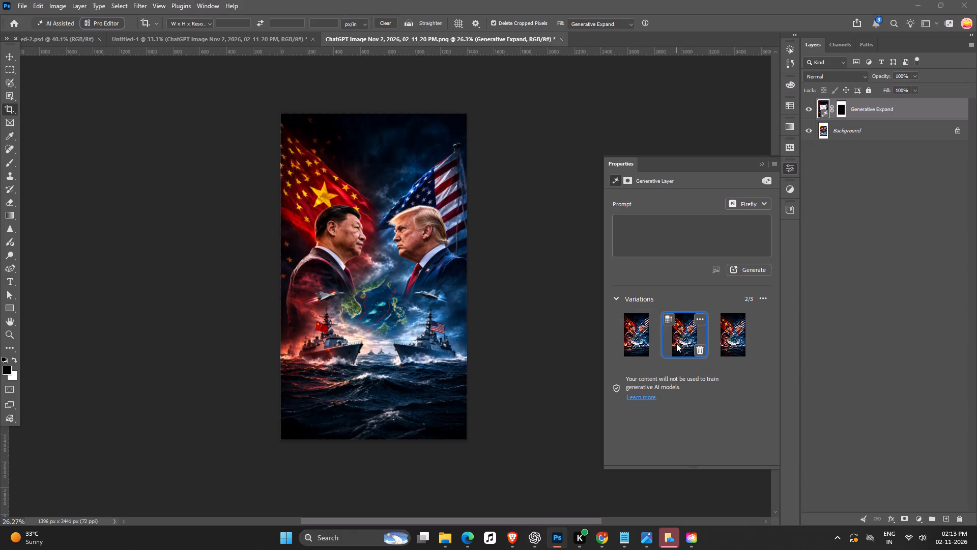
left_click(735, 338)
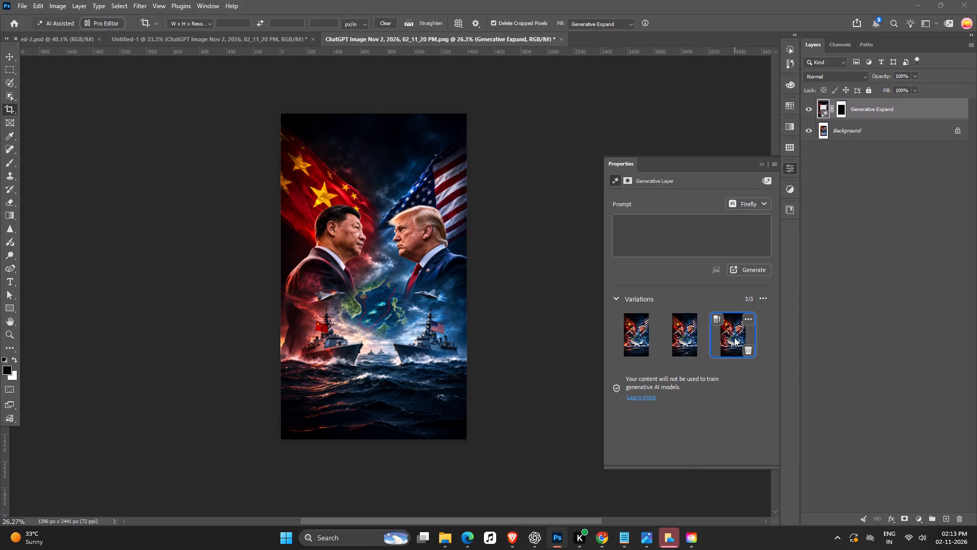
left_click(687, 340)
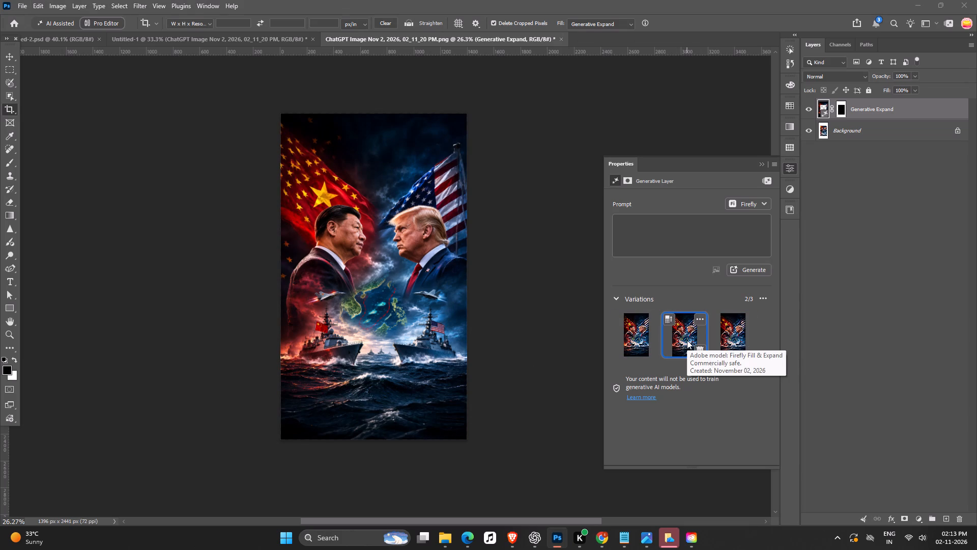
left_click(635, 340)
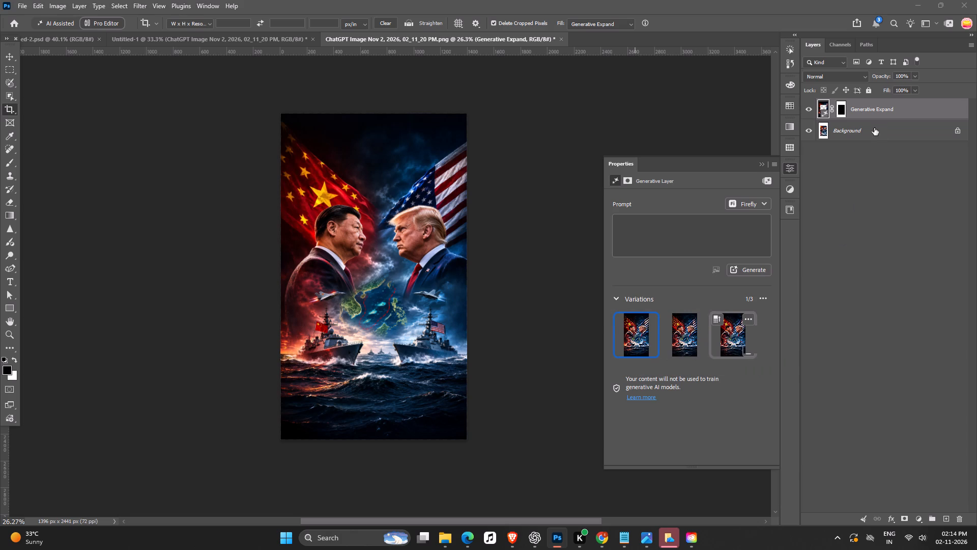
Unlock the Background layer, combine it with the Generative Expand layer into one smart object, and save the contents.
left_click(959, 134)
left_click(925, 109, "shift")
right_click(924, 109, "shift")
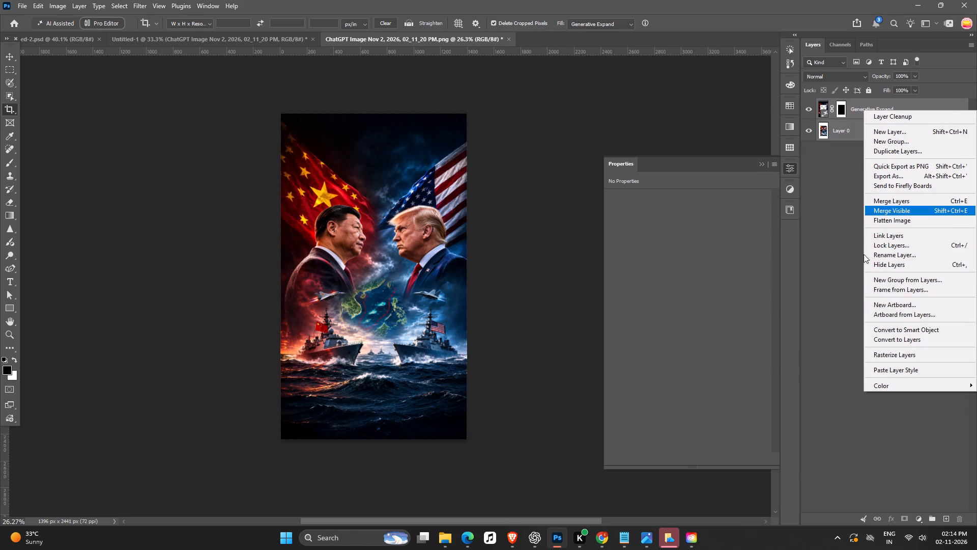
left_click(879, 333)
scroll(347, 367, "up", 1, "ctrl")
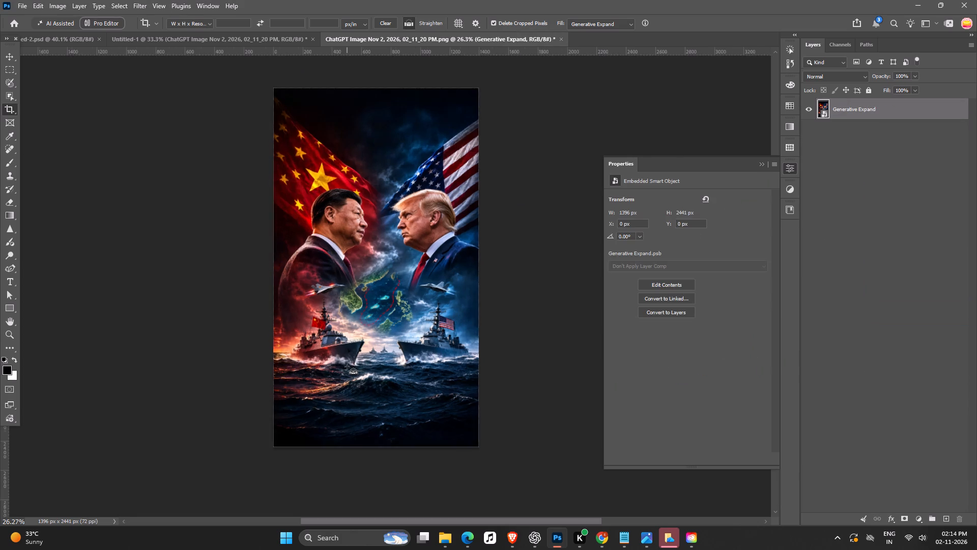
scroll(347, 367, "up", 2, "ctrl")
scroll(347, 367, "down", 5, "ctrl")
key("ctrl+s")
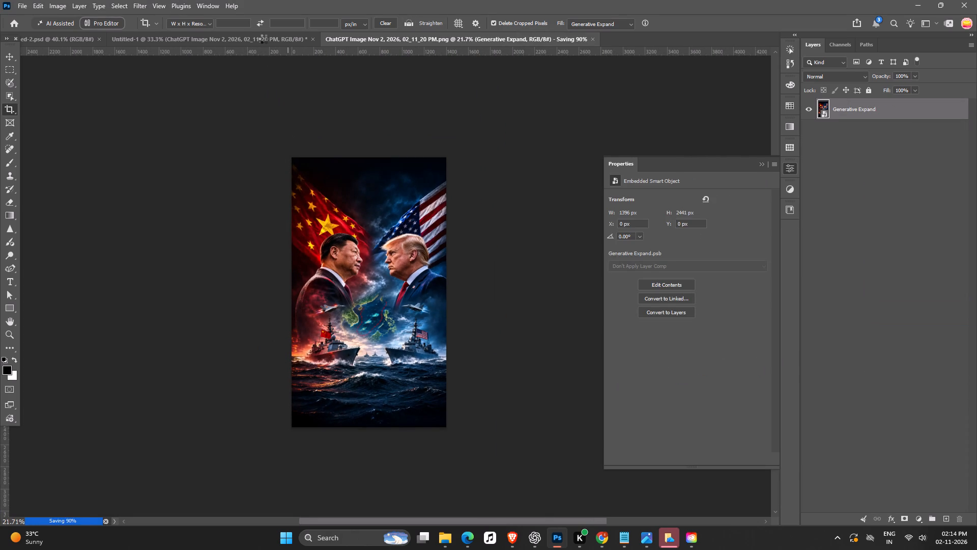
In the Untitled-1 document, scale the face-off image to about 1126 x 1968 px, centred with its bottom on the canvas edge.
left_click(264, 39)
key("v")
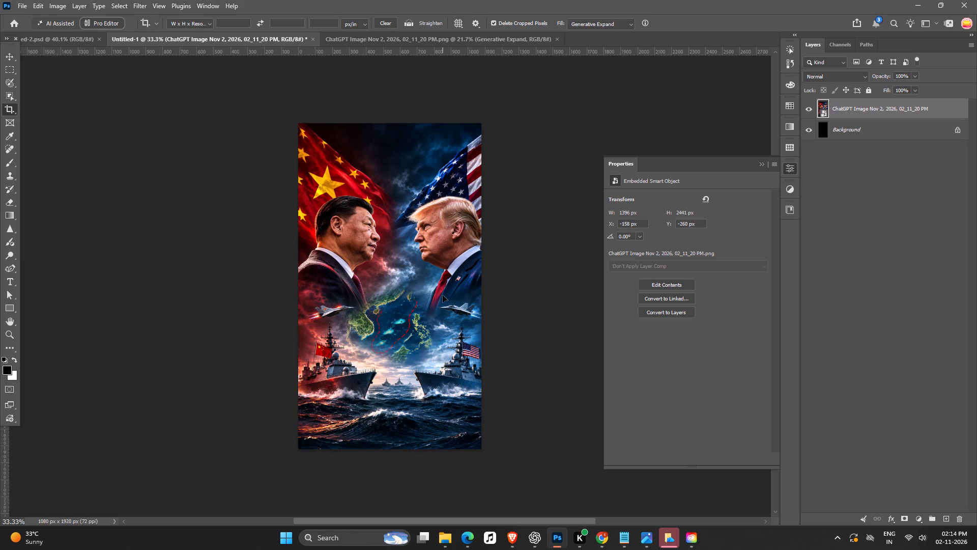
left_click(443, 157)
left_click_drag(508, 81, 474, 88, "alt")
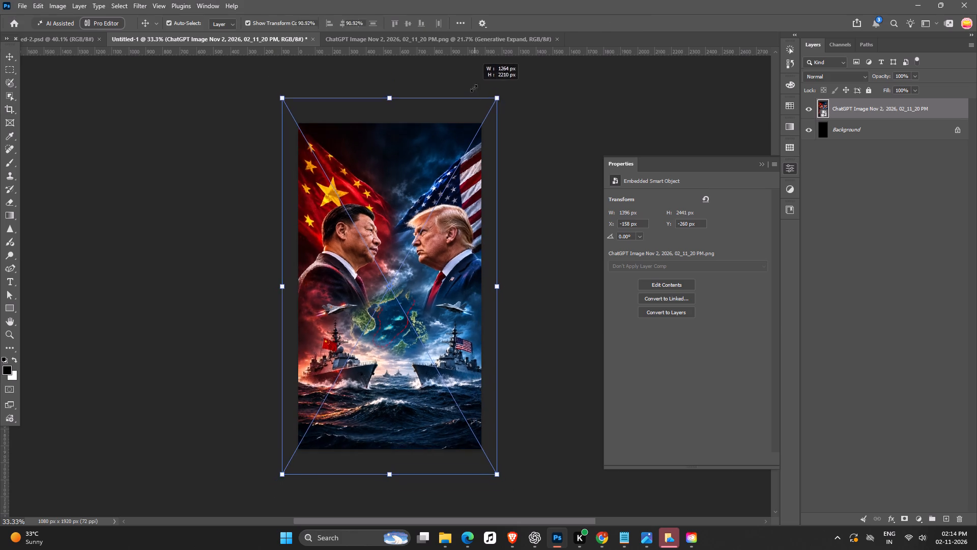
left_click_drag(474, 88, 447, 99, "alt")
left_click_drag(420, 194, 422, 188)
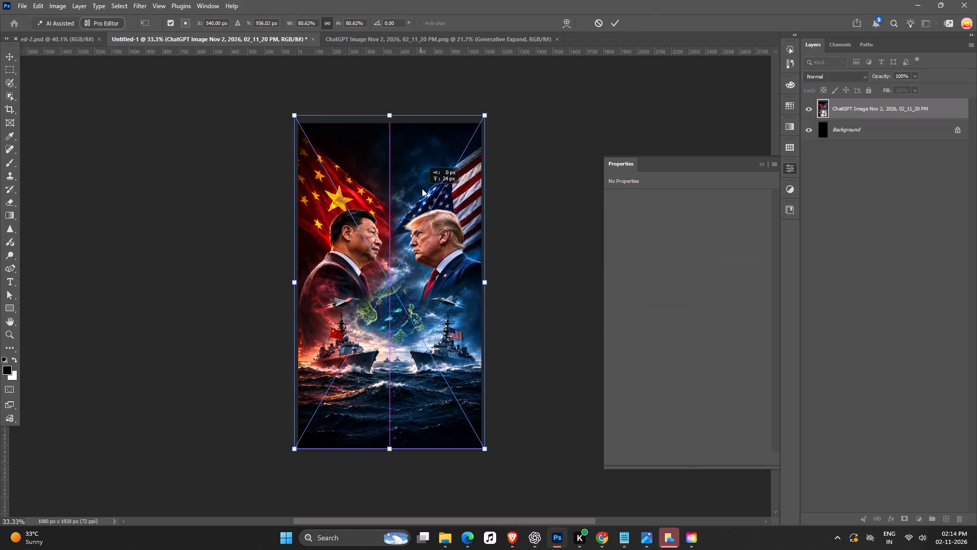
left_click_drag(422, 188, 422, 186)
key("Return")
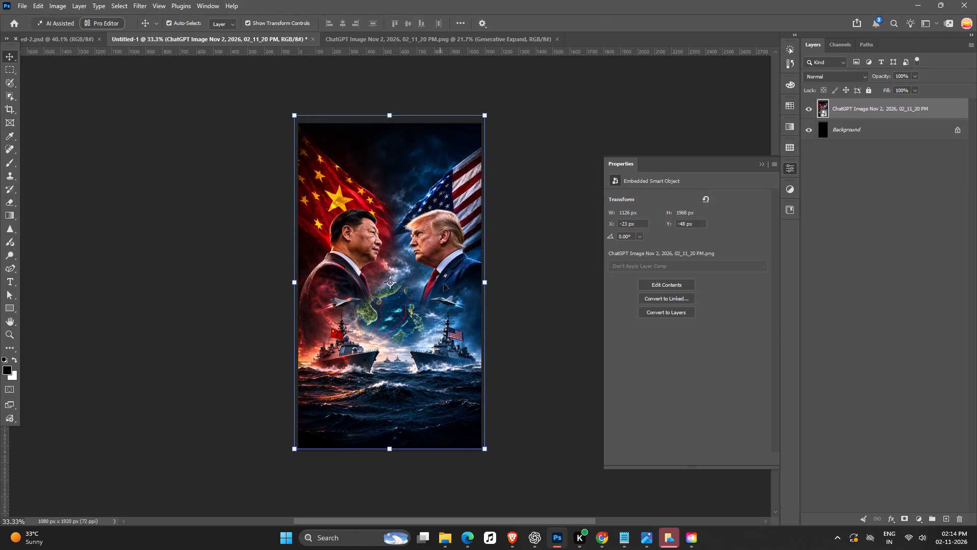
left_click(556, 248)
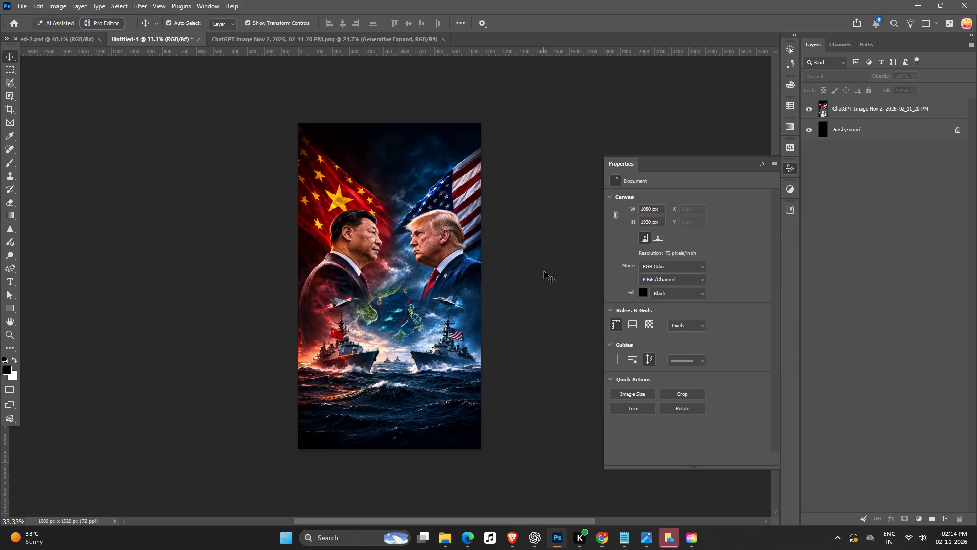
Paste the captured title screenshot into the cover and place it between the flags above the faces as a reference.
left_click(354, 299)
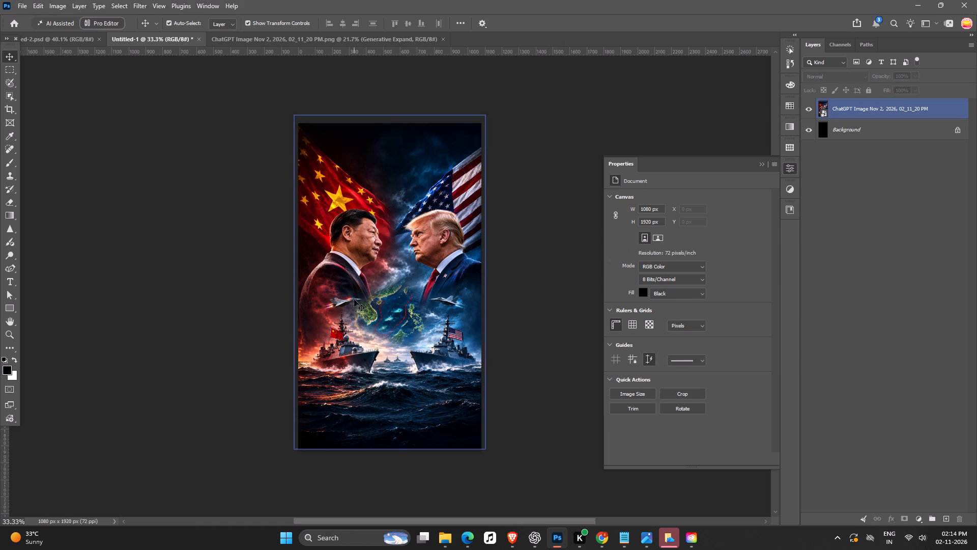
key("ctrl+v")
key("ctrl+c")
left_click(525, 250)
left_click_drag(388, 281, 401, 225)
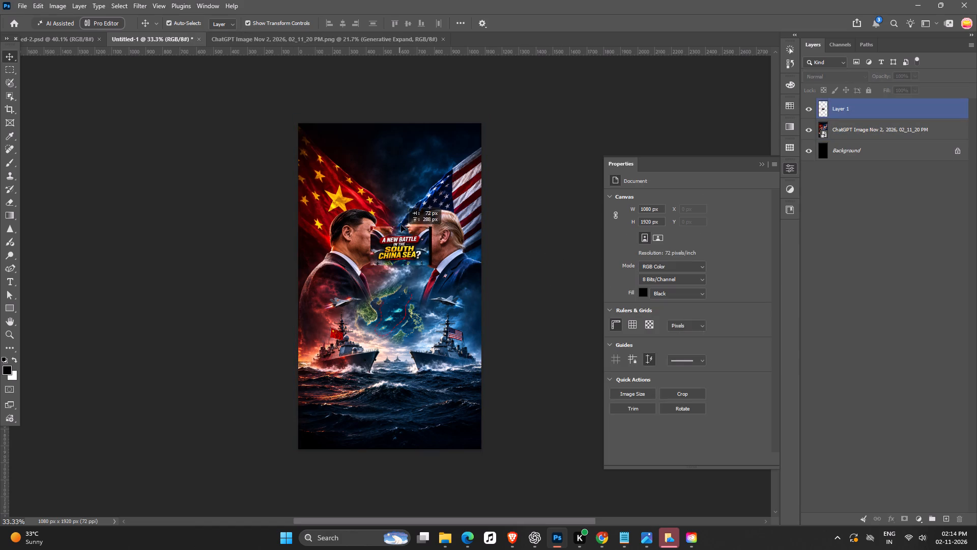
left_click_drag(401, 225, 408, 170)
Switch to Google Translate in Chrome and copy the English headline "A NEW BATTLE IN THE SOUTH CHINA SEA?".
key("alt+Tab")
key("alt+Tab")
key("alt+Tab")
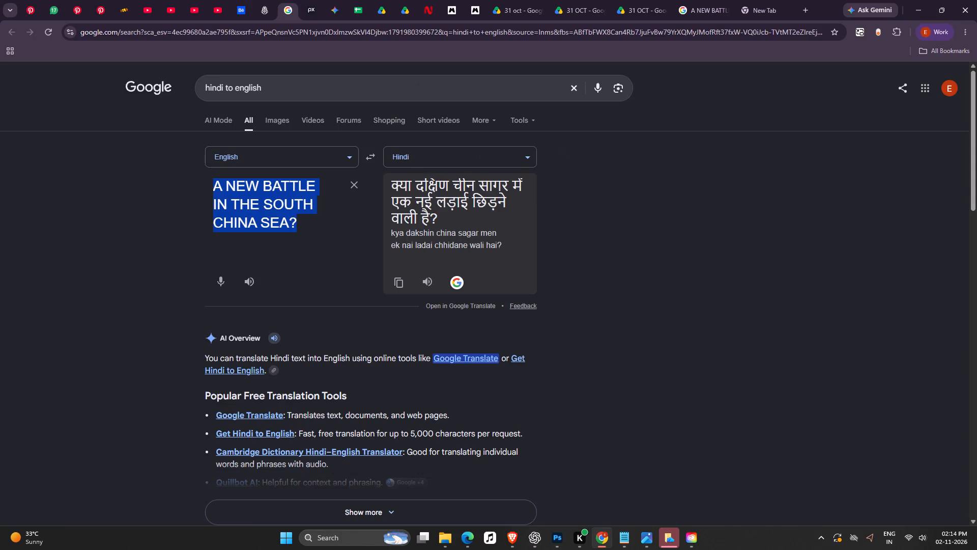
left_click(282, 190)
left_click(212, 184)
left_click_drag(212, 184, 305, 229)
left_click_drag(297, 226, 187, 191)
key("ctrl+c")
key("ctrl+c")
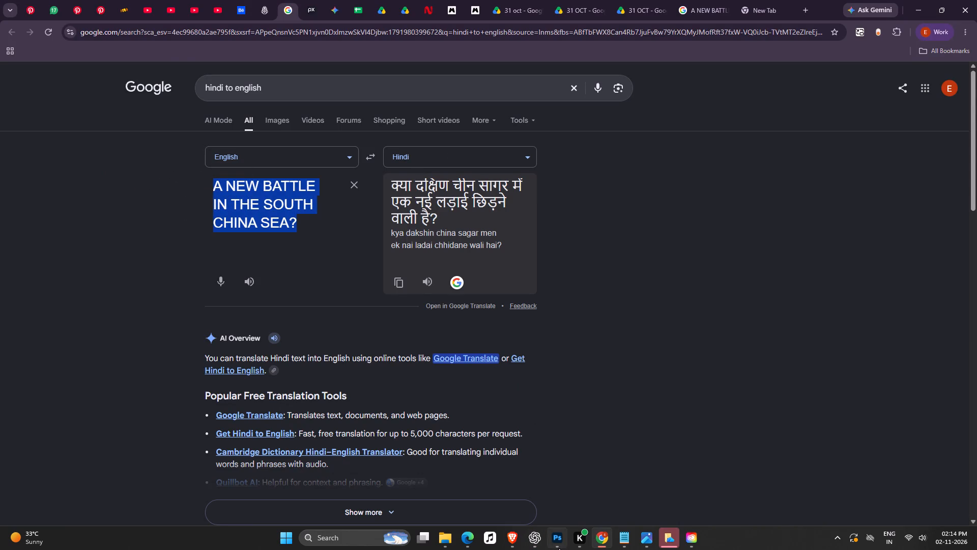
Back in Photoshop, add the copied headline as white 150 pt Anton text and place it over the ships and sea.
left_click(558, 543)
key("t")
left_click(399, 315)
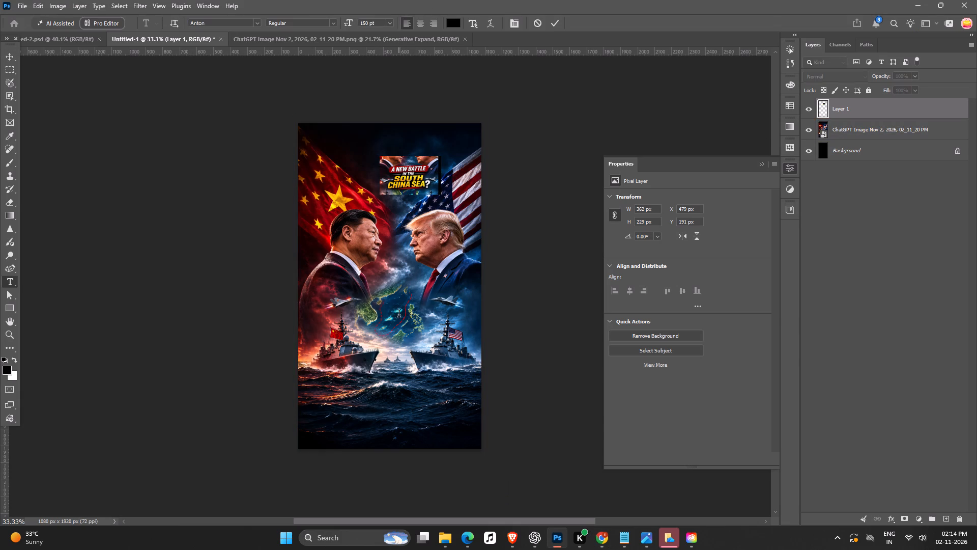
key("ctrl+BackSpace")
key("ctrl+BackSpace")
key("ctrl+v")
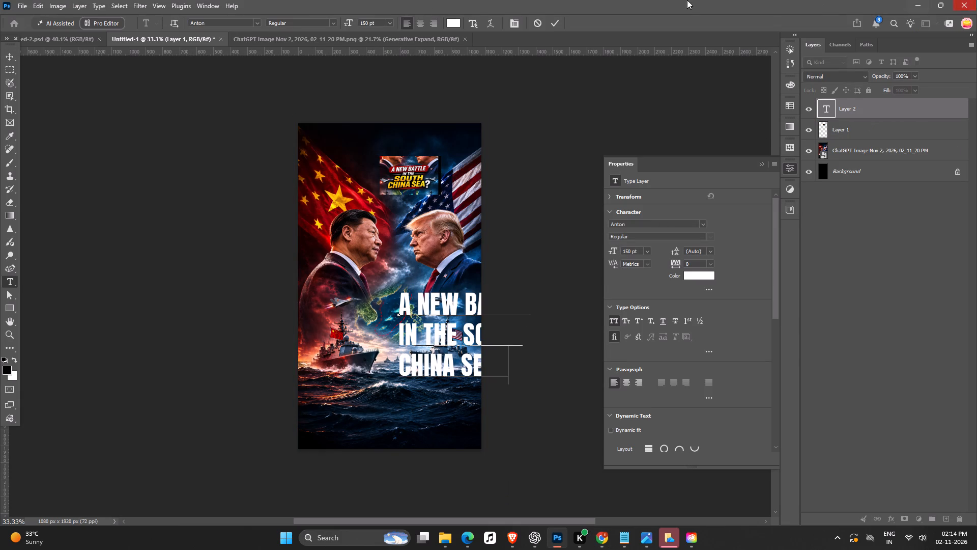
left_click(10, 52)
left_click_drag(455, 318, 386, 343)
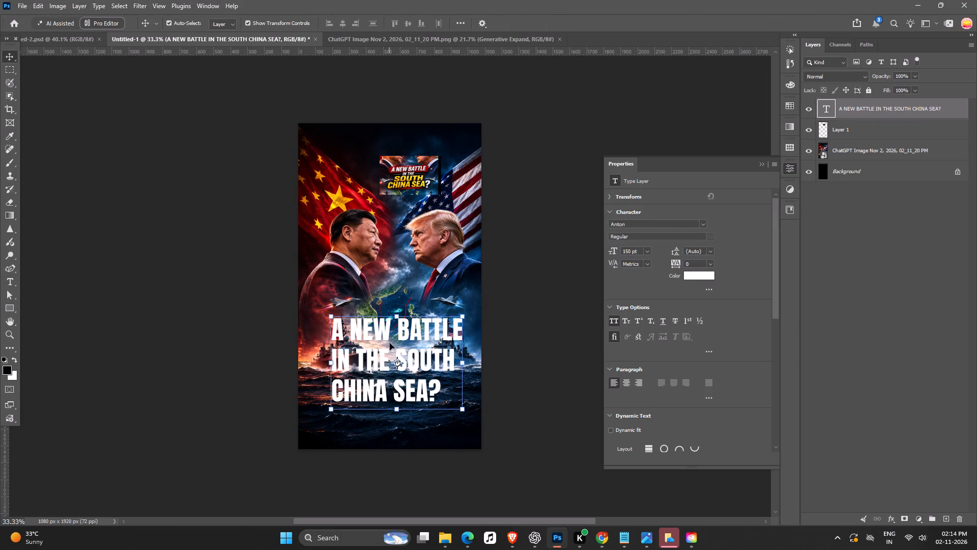
Cut the lines "IN THE SOUTH CHINA SEA?" from the headline text layer, leaving only "A NEW BATTLE".
double_click(390, 343)
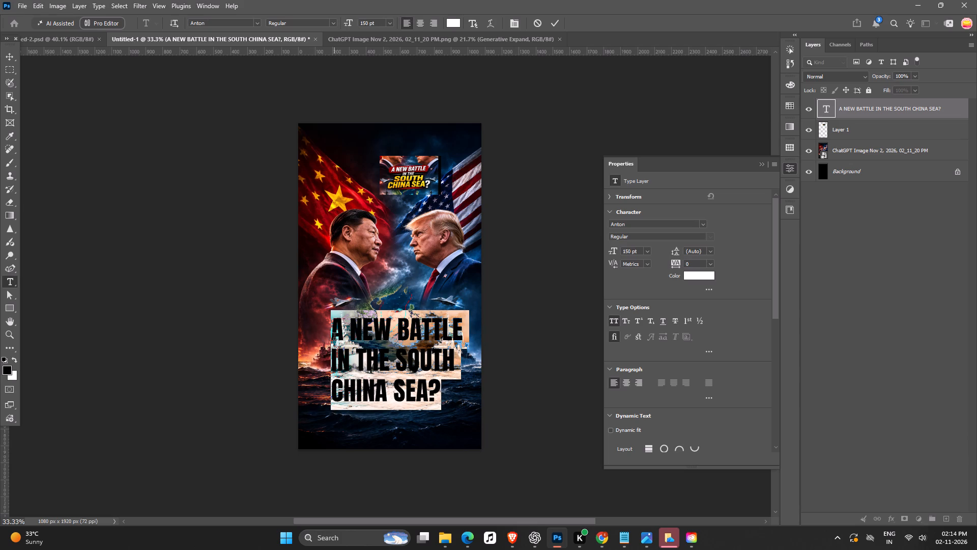
left_click_drag(334, 365, 501, 416)
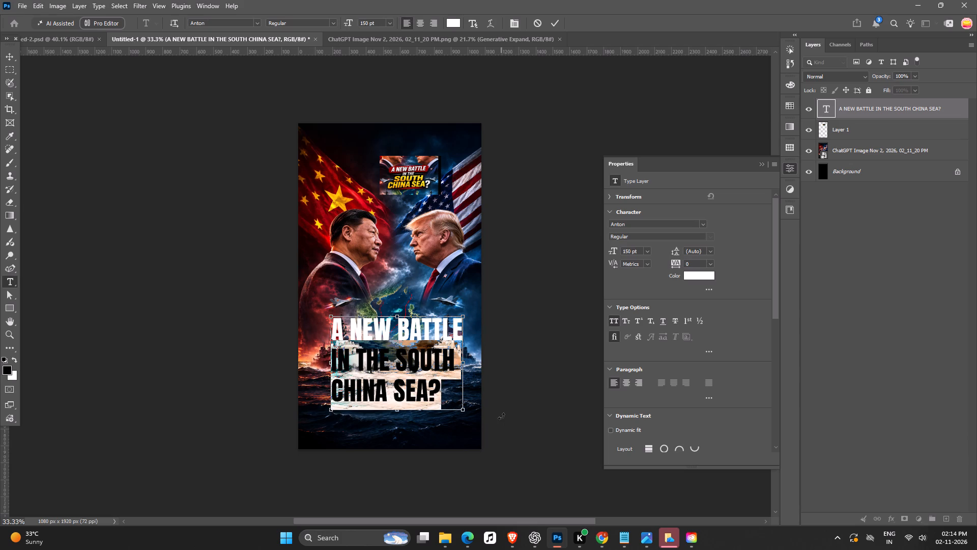
key("ctrl+x")
key("BackSpace")
key("Return")
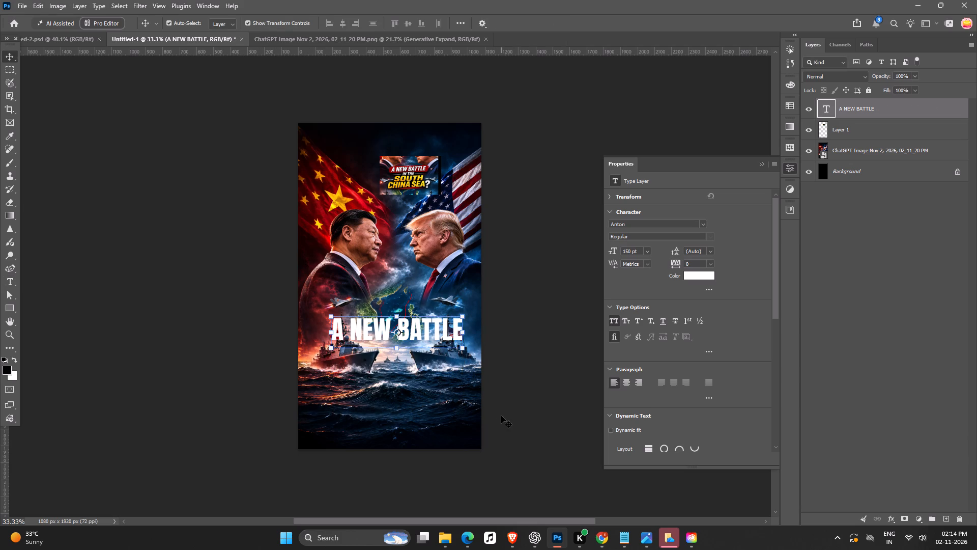
Move the "A NEW BATTLE" text up over the map between the faces and the ships, centred horizontally.
key("space")
left_click_drag(438, 377, 481, 371)
left_click_drag(468, 328, 466, 290)
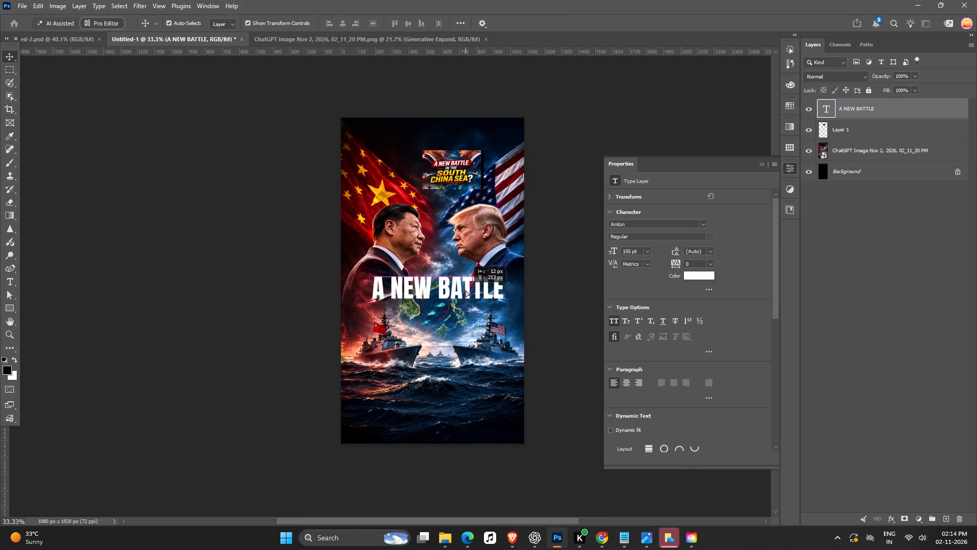
left_click_drag(466, 290, 464, 292)
left_click(583, 421)
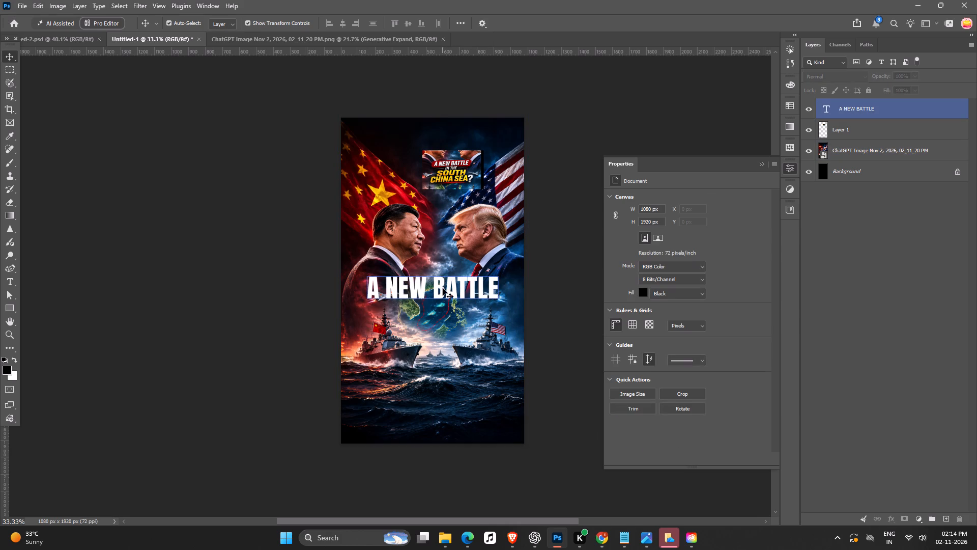
Move the face-off image up by about 350 px, keeping it centred horizontally on the canvas.
left_click_drag(443, 406, 454, 345)
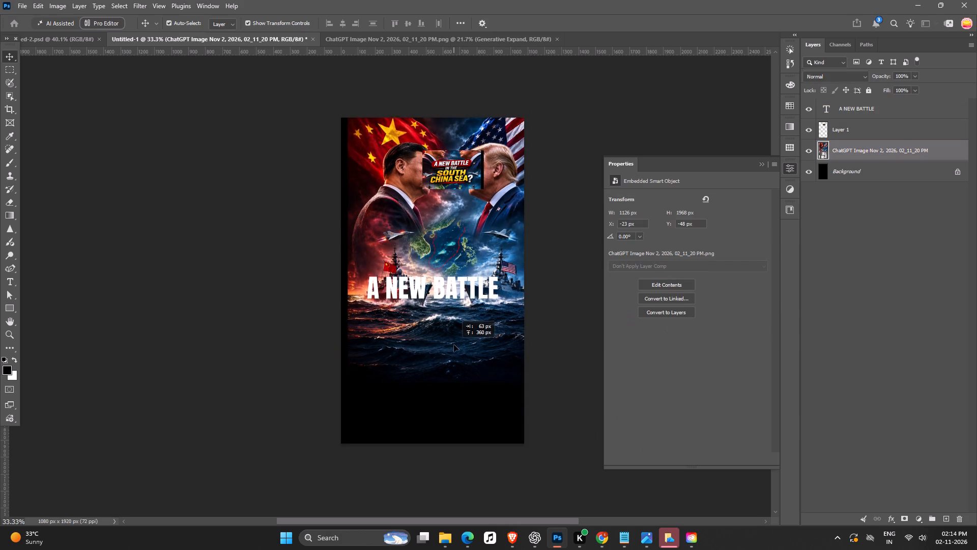
left_click_drag(454, 345, 444, 347)
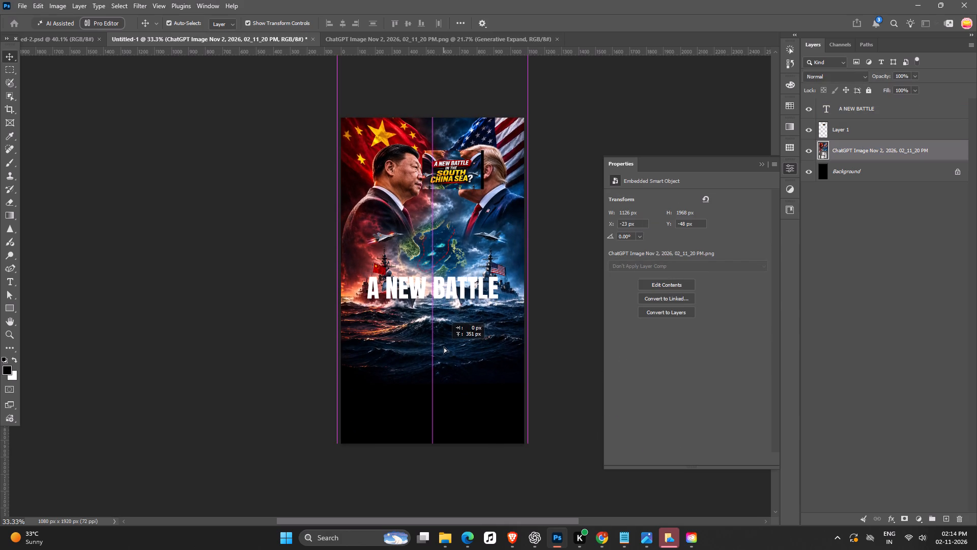
left_click_drag(444, 347, 444, 347)
left_click(570, 202)
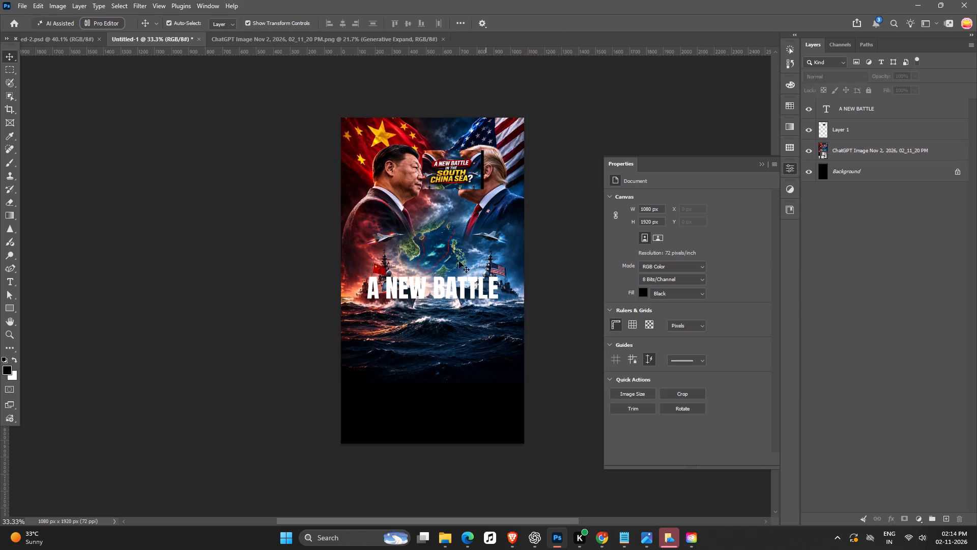
Move the "A NEW BATTLE" text down onto the sea just below the warships.
left_click_drag(457, 287, 455, 328)
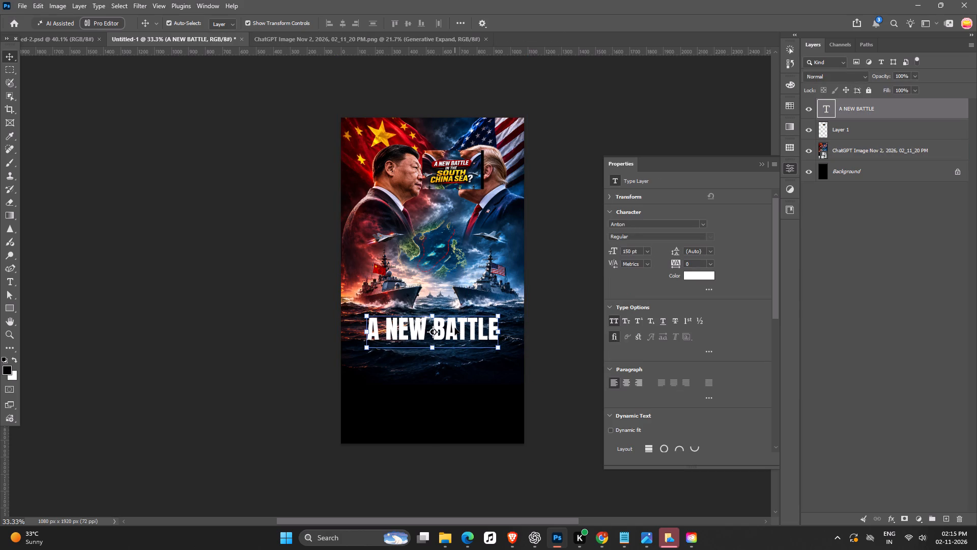
key("Return")
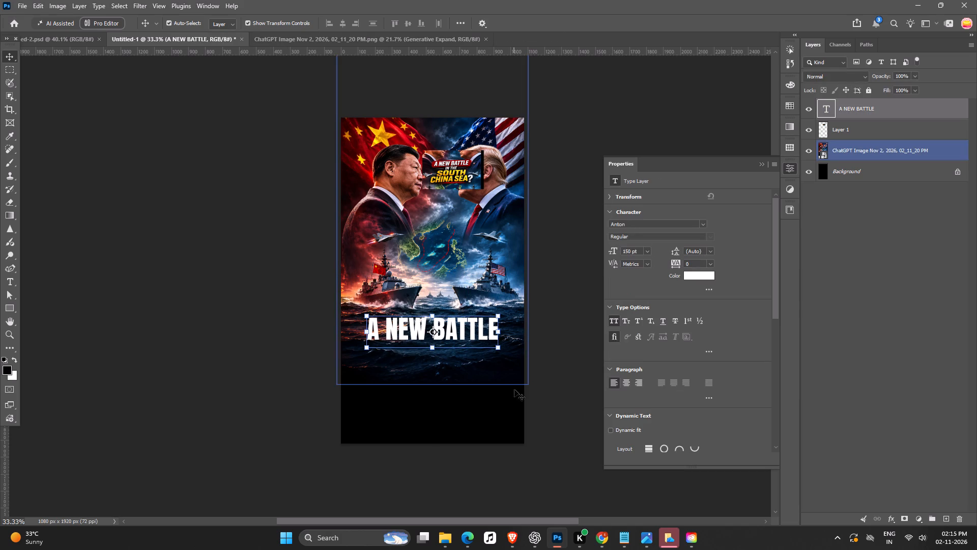
left_click(555, 333)
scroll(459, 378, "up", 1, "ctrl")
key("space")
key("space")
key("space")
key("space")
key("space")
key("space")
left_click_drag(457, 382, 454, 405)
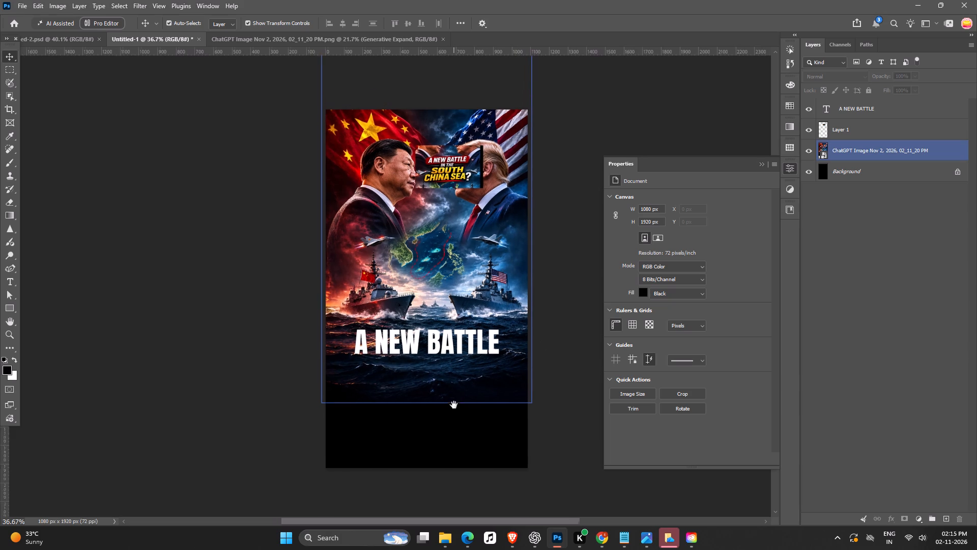
Duplicate the "A NEW BATTLE" text directly below itself and replace the copy's wording with the cut lines "IN THE SOUTH CHINA SEA?".
left_click_drag(454, 405, 453, 409)
left_click(456, 349)
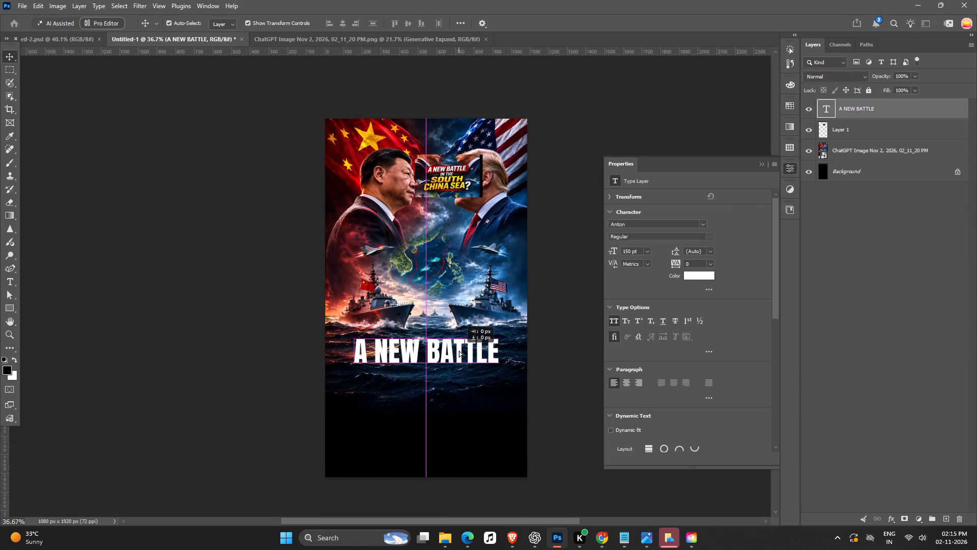
left_click_drag(459, 350, 459, 383, "alt")
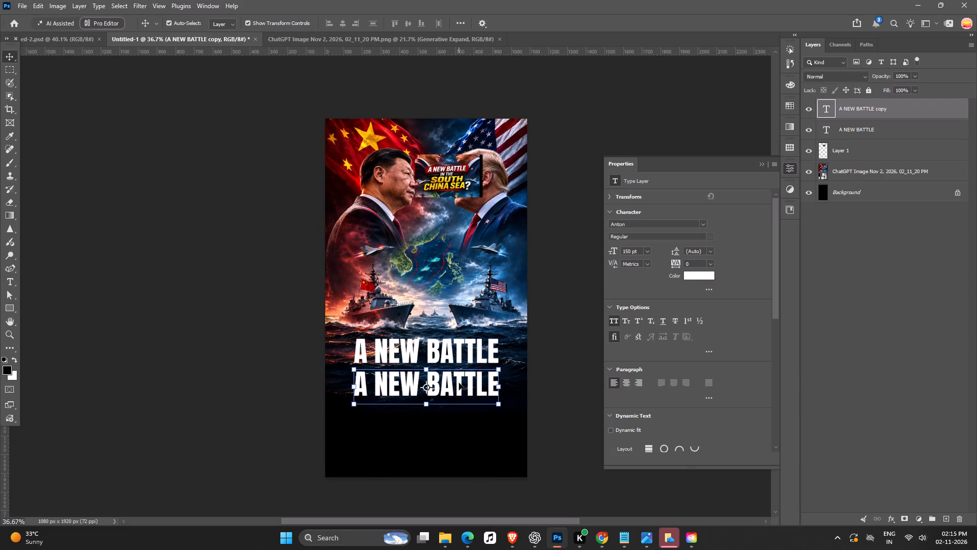
double_click(459, 383)
key("ctrl+BackSpace")
key("ctrl+BackSpace")
key("ctrl+v")
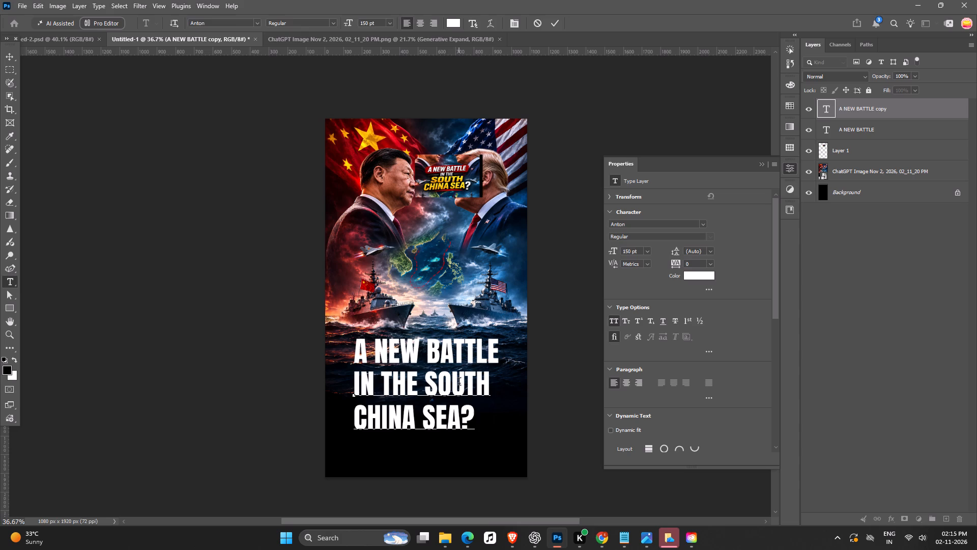
key("Return")
Cut "SOUTH CHINA SEA?" from the second text layer and centre the remaining "IN THE" just under "A NEW BATTLE".
triple_click(459, 383)
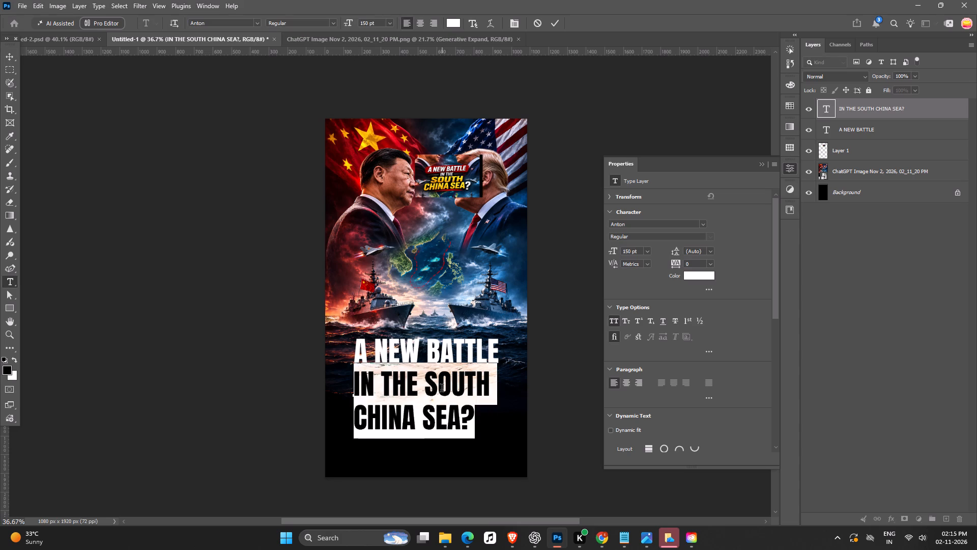
left_click_drag(426, 389, 555, 459)
key("ctrl+x")
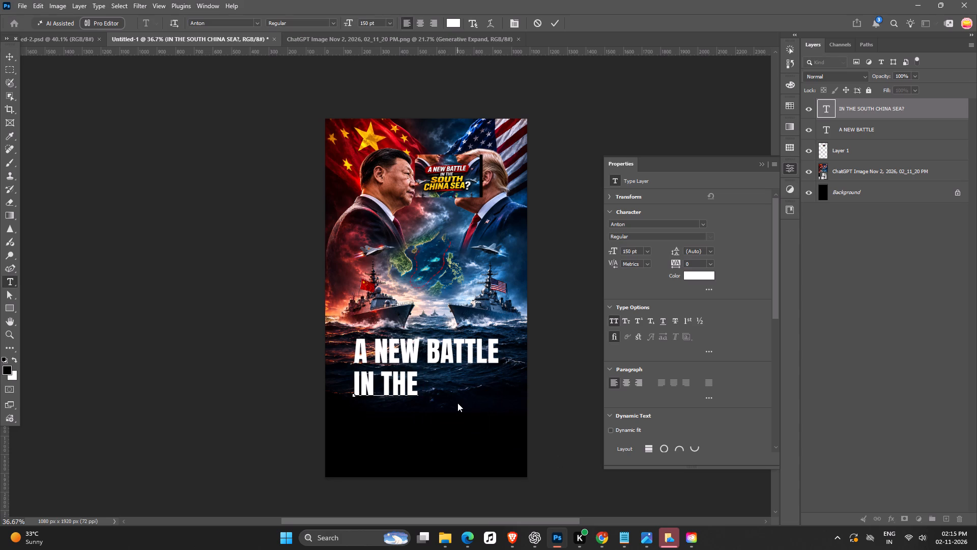
key("Return")
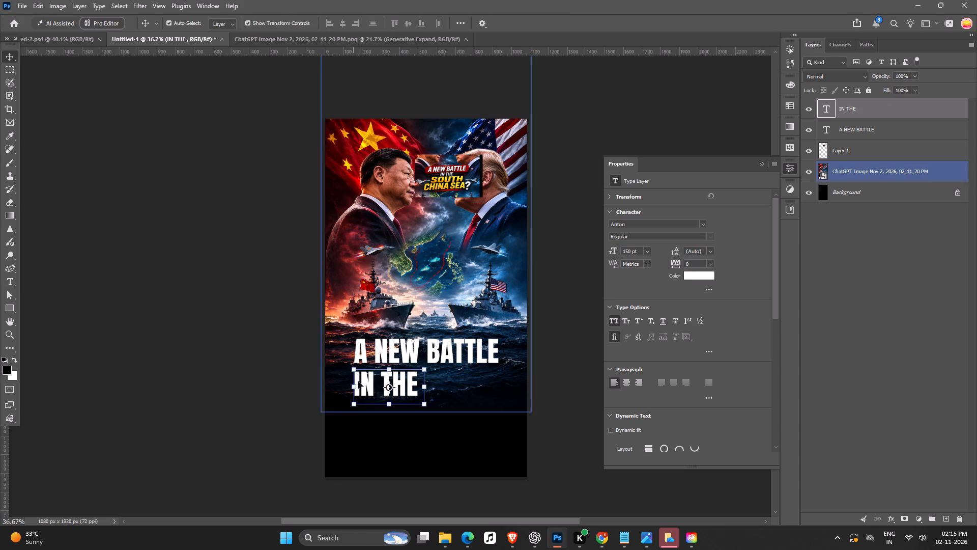
left_click_drag(398, 387, 439, 382)
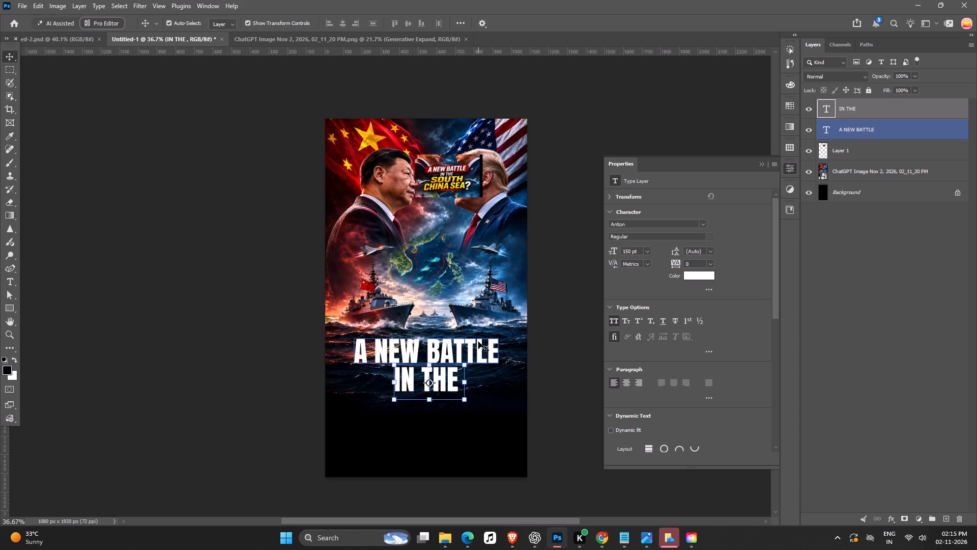
Duplicate the "A NEW BATTLE" text below "IN THE" and replace the copy's wording with the cut "SOUTH CHINA SEA?".
left_click_drag(478, 342, 473, 400, "alt")
double_click(473, 400)
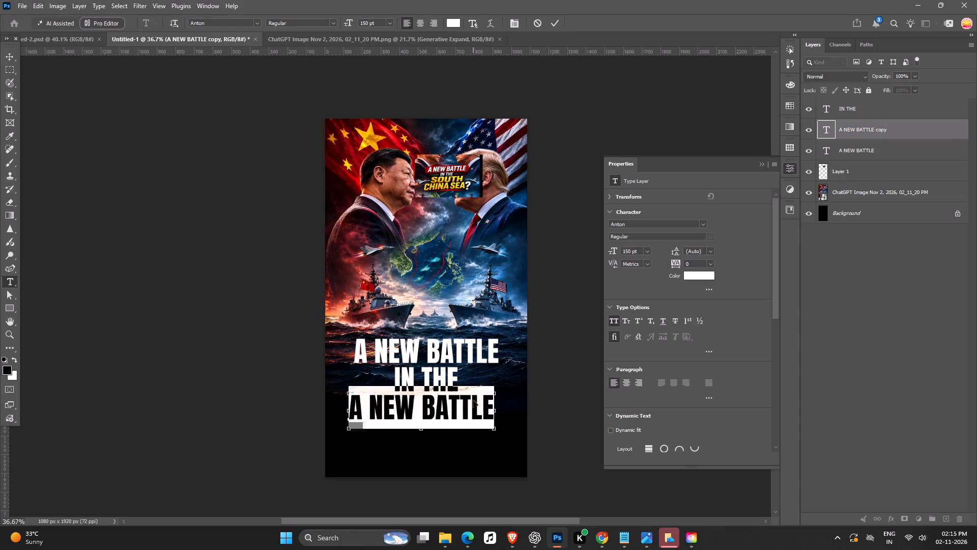
key("ctrl+BackSpace")
key("ctrl+BackSpace")
key("ctrl+v")
key("Return")
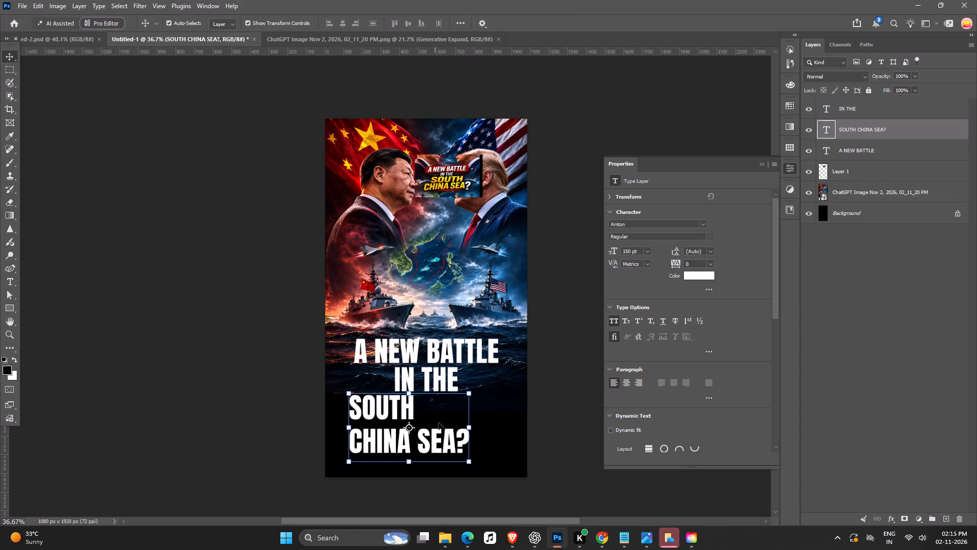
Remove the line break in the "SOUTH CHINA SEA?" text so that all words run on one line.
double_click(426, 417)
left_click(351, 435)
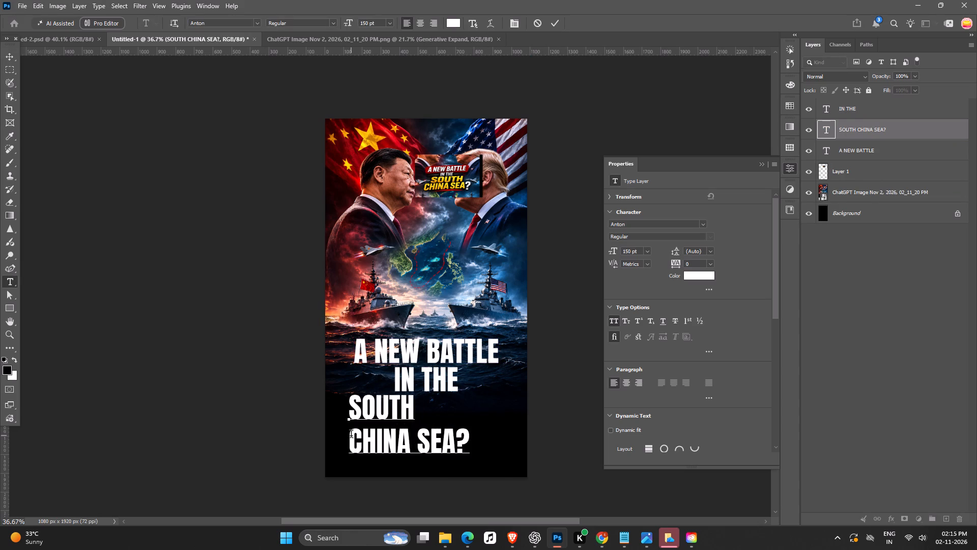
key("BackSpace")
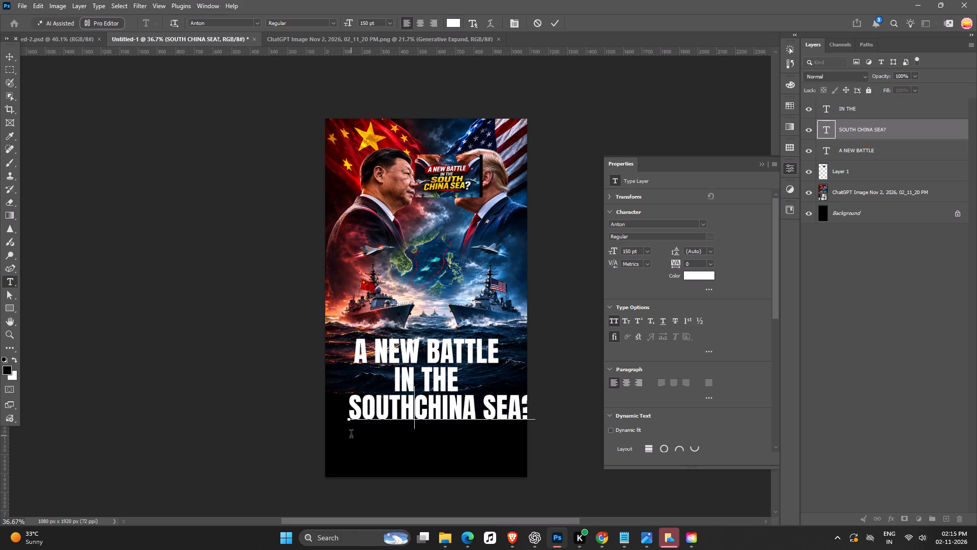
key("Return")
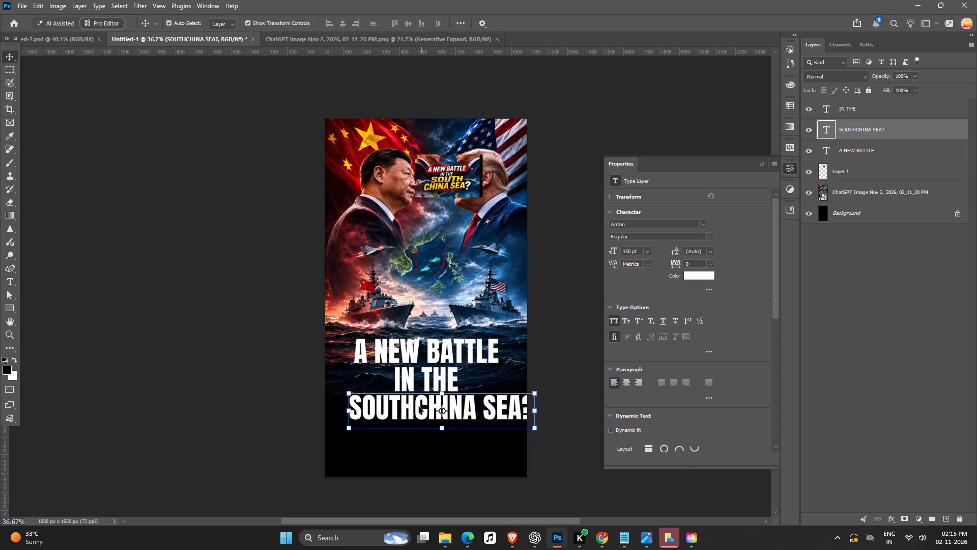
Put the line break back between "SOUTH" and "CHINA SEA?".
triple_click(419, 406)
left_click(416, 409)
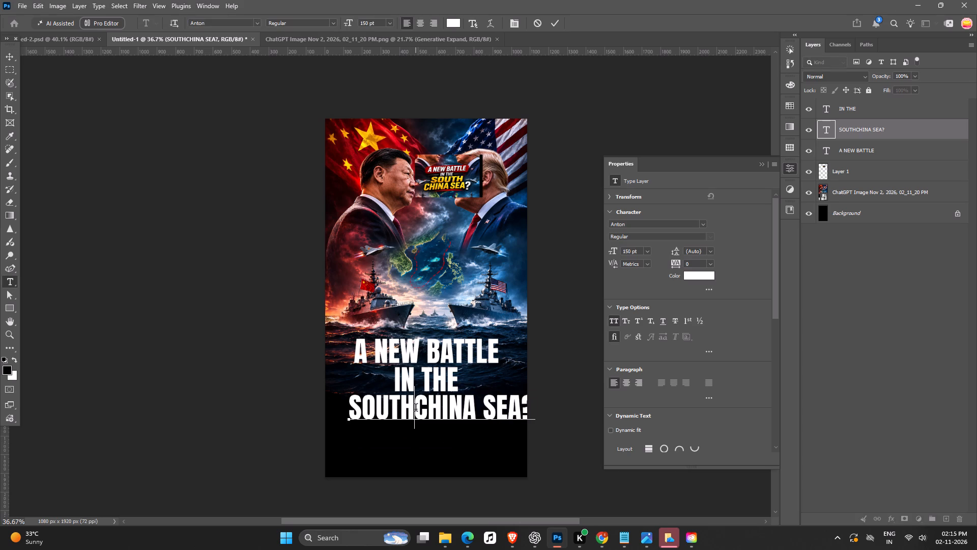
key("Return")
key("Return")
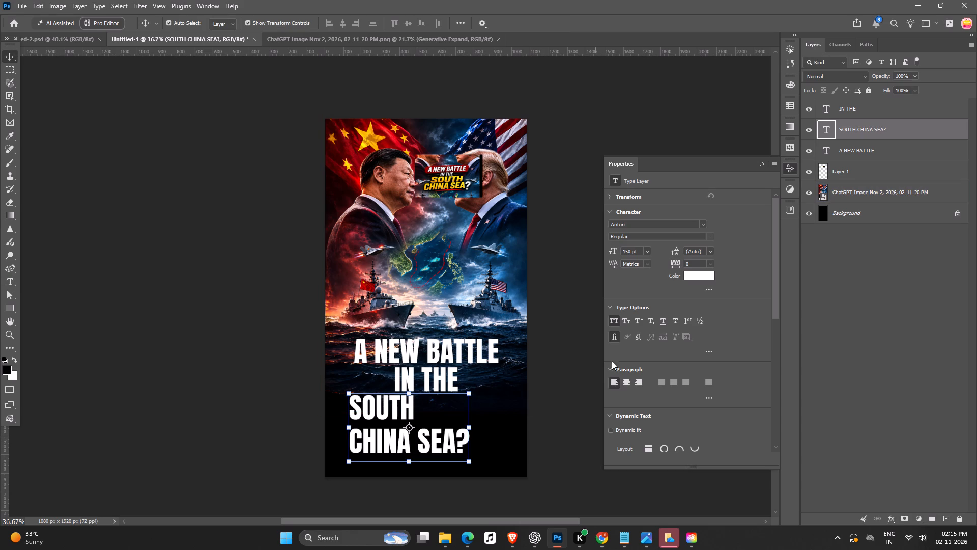
Centre-align the "SOUTH CHINA SEA?" text and move it to the middle of the canvas just beneath "IN THE".
left_click(626, 383)
left_click_drag(387, 429, 462, 421)
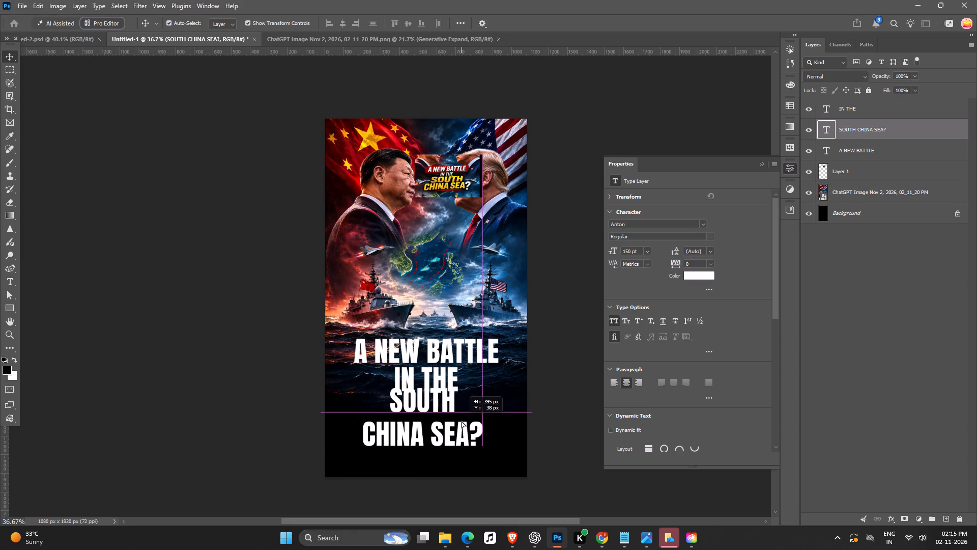
left_click_drag(462, 421, 462, 427)
left_click(572, 293)
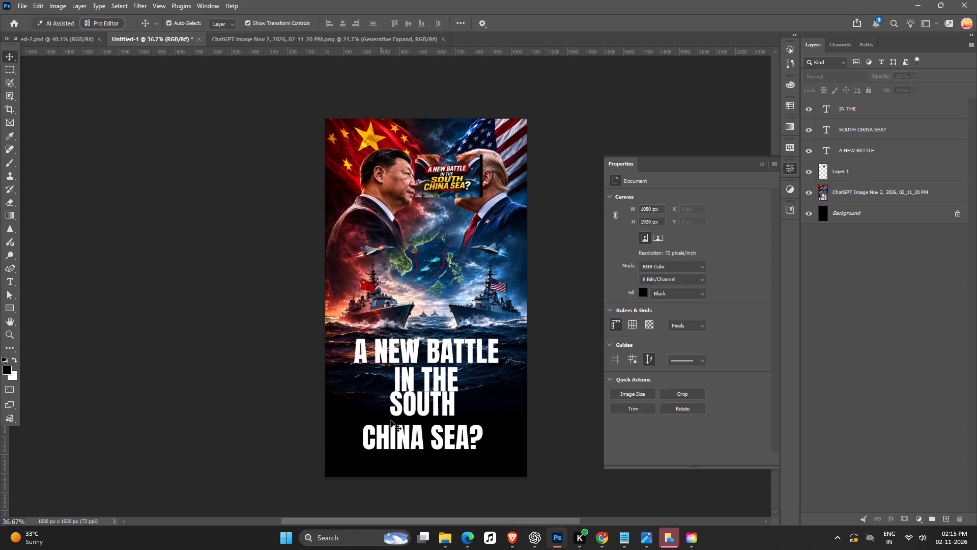
Move the "A NEW BATTLE" text up to the base of the warships, keeping it centred horizontally.
left_click_drag(464, 350, 466, 328)
key("Return")
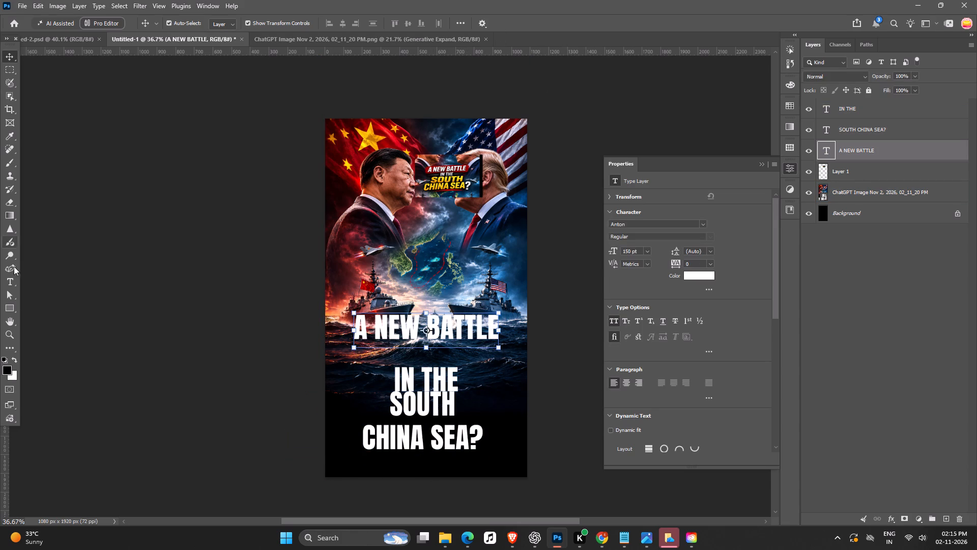
Draw a black rectangle of about 1281 x 292 px across the canvas at "A NEW BATTLE" and send it two layers back, behind Layer 1.
left_click(13, 307)
left_click_drag(309, 316, 500, 387)
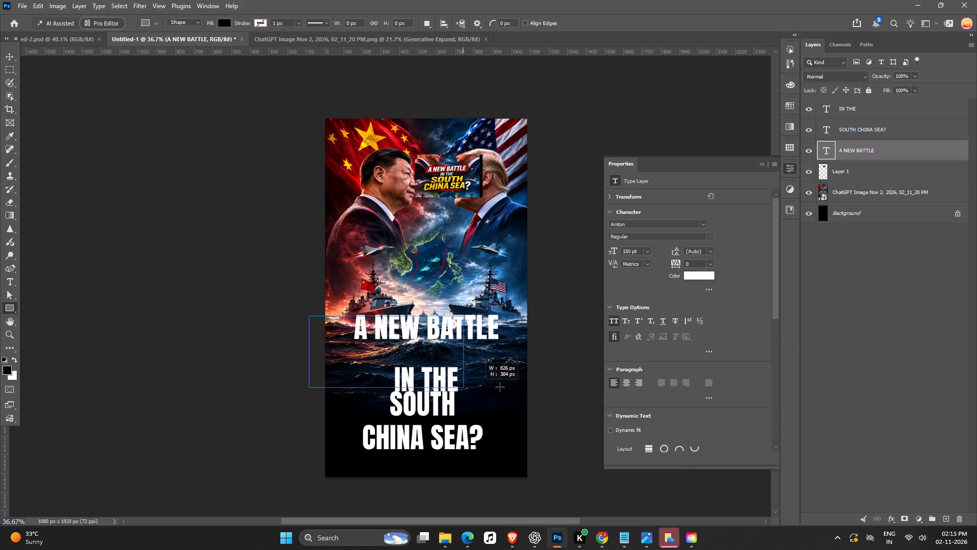
left_click_drag(500, 387, 548, 370)
left_click(14, 60)
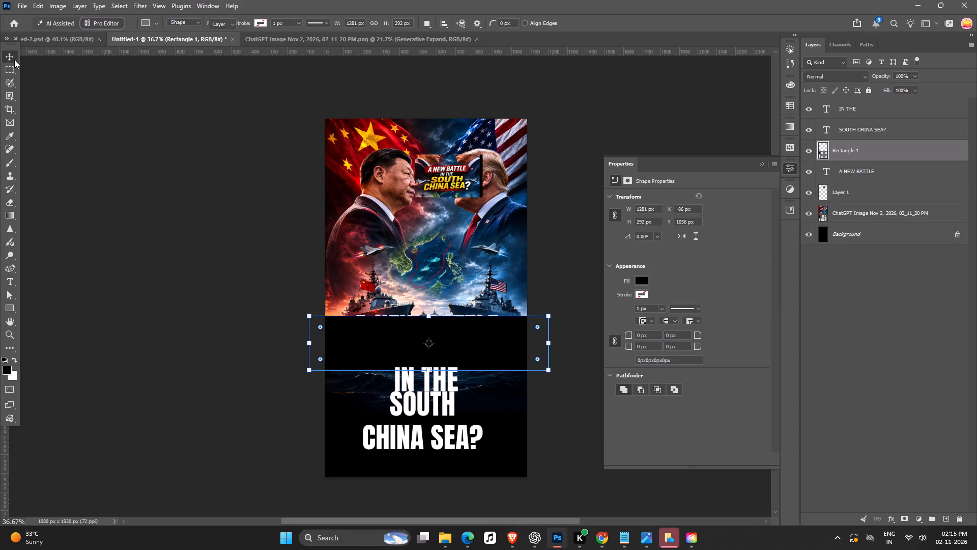
key("ctrl+bracketleft")
key("ctrl+bracketleft")
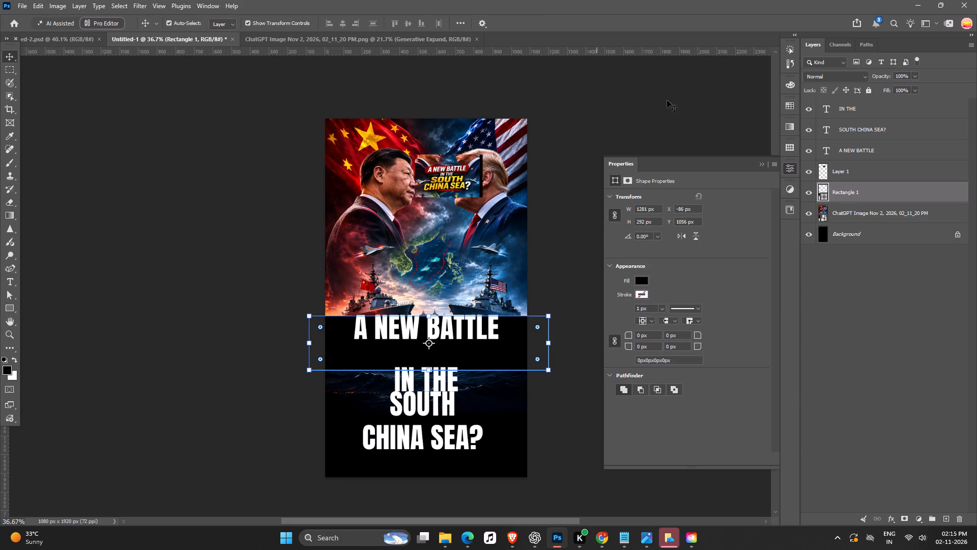
Add a layer mask to the black rectangle and get the Brush ready for painting on it.
left_click(904, 520)
key("b")
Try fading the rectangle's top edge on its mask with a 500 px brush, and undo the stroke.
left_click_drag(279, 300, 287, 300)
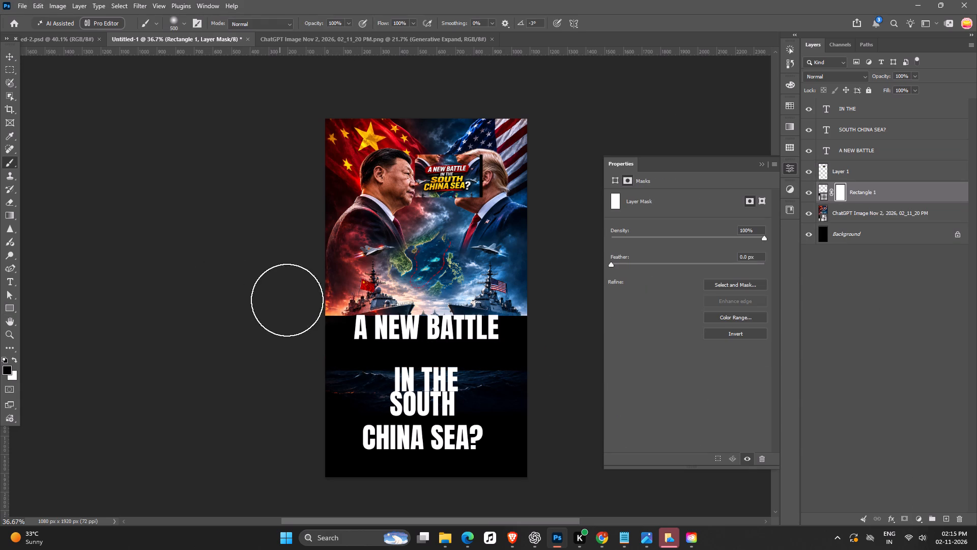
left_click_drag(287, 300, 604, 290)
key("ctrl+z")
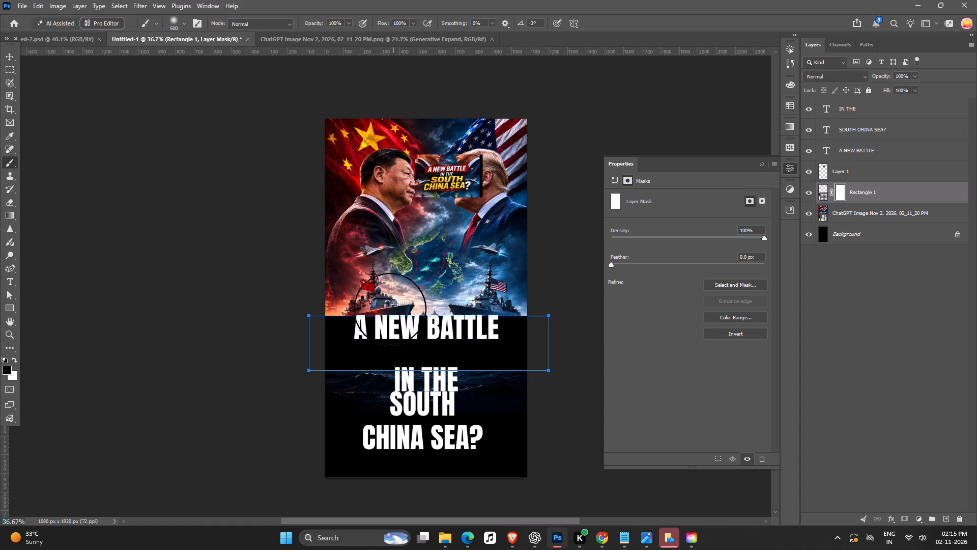
Paint black on the mask along the rectangle's top edge with a 250 px soft brush so it fades into the sea.
key("bracketleft")
key("bracketleft")
key("bracketleft")
left_click_drag(312, 315, 490, 308)
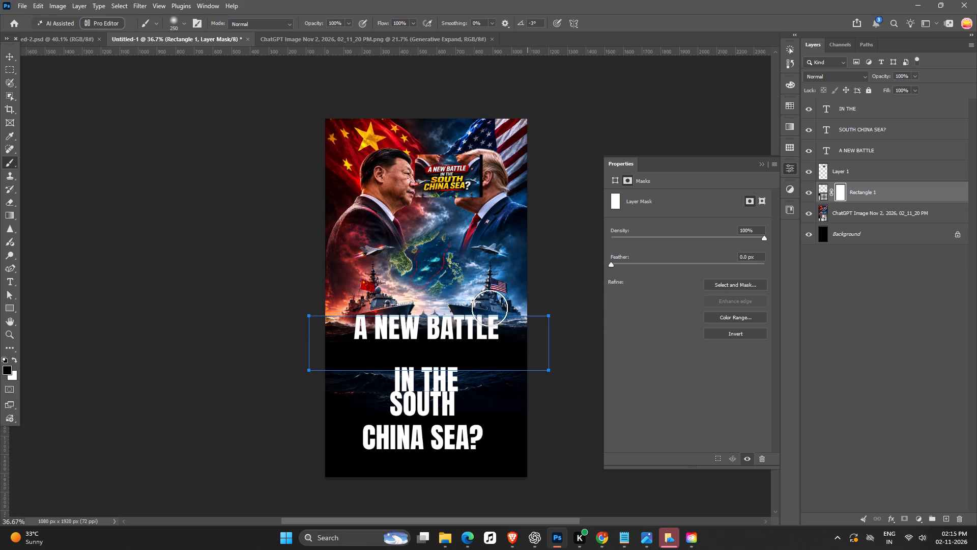
left_click_drag(490, 308, 204, 308)
left_click(14, 51)
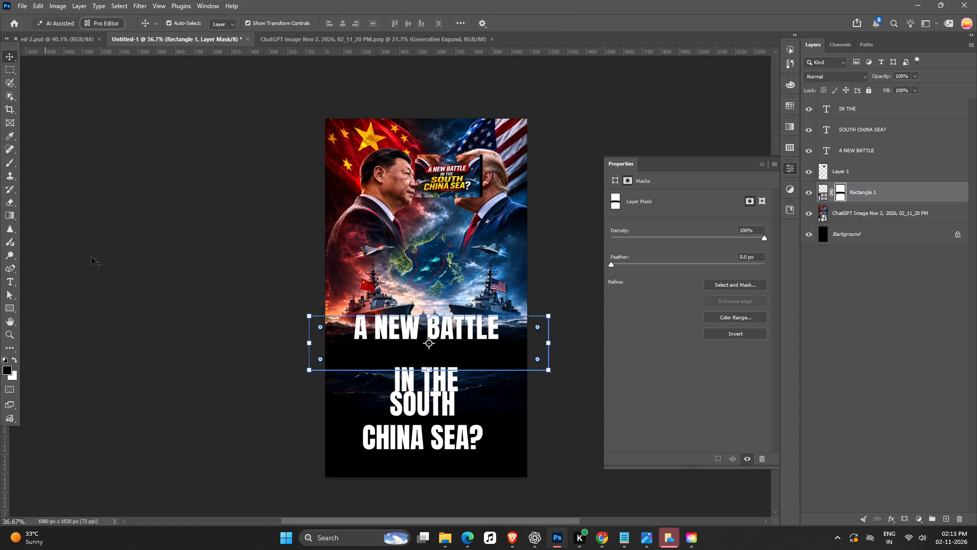
left_click(118, 299)
Add a drop shadow to the "A NEW BATTLE" layer, reset to the default settings with a distance of about 10 px.
left_click(478, 334)
double_click(930, 155)
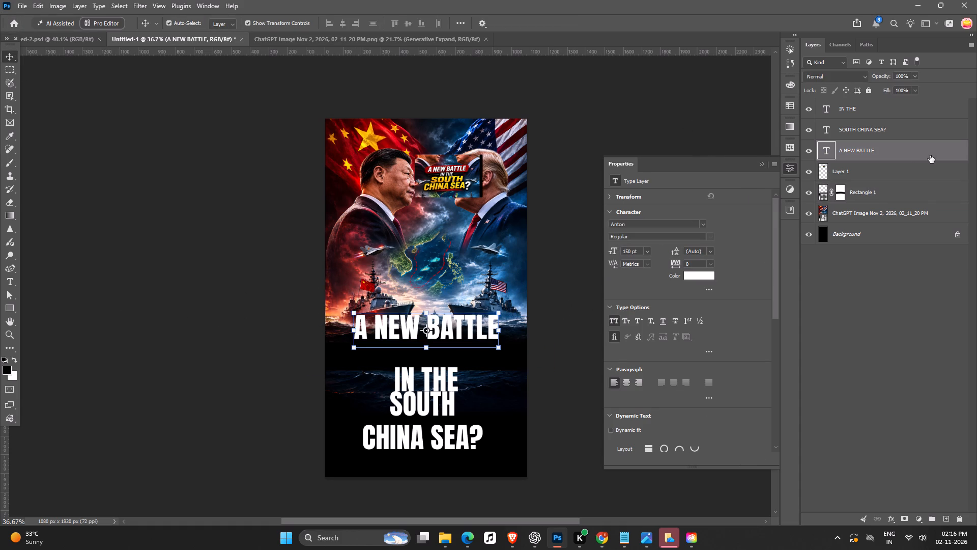
left_click(598, 360)
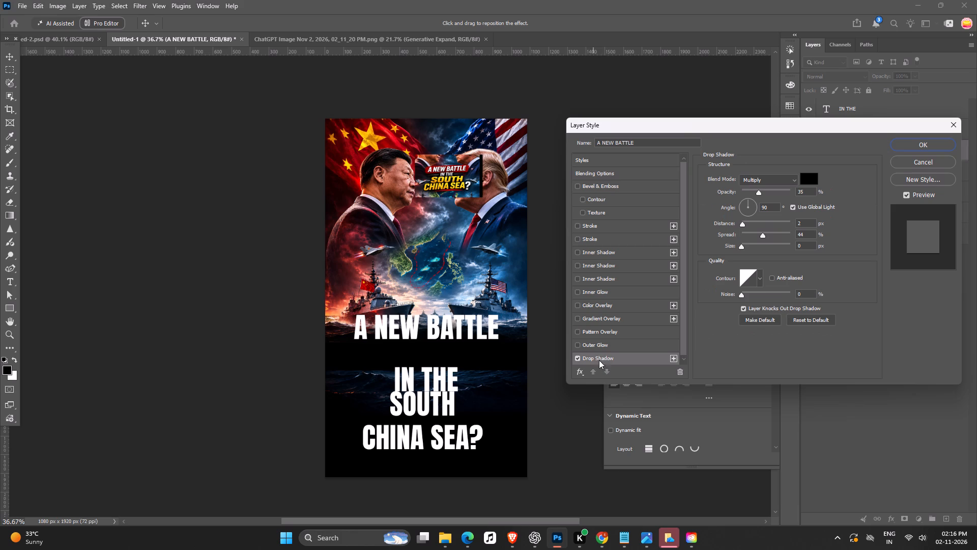
double_click(808, 319, "alt")
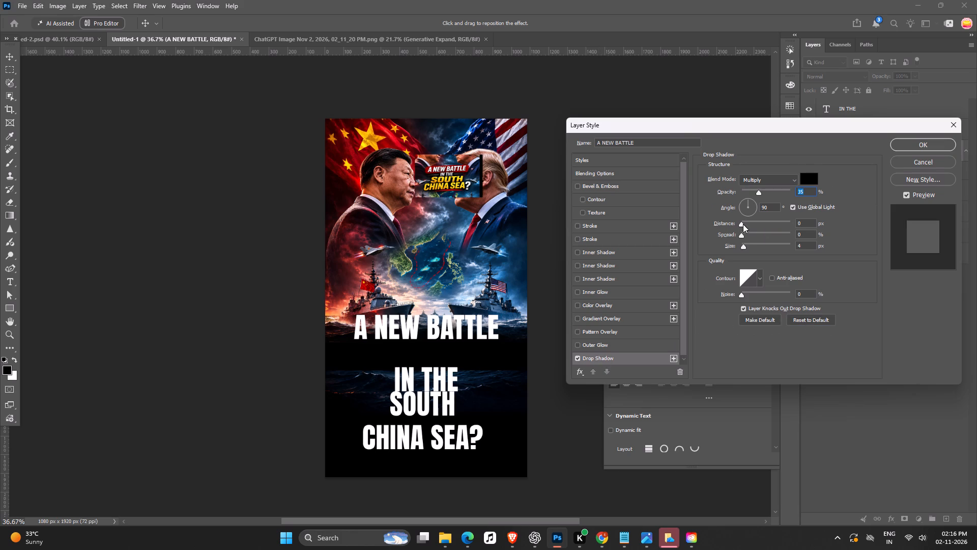
left_click_drag(741, 224, 747, 219)
left_click_drag(747, 219, 746, 219)
key("Return")
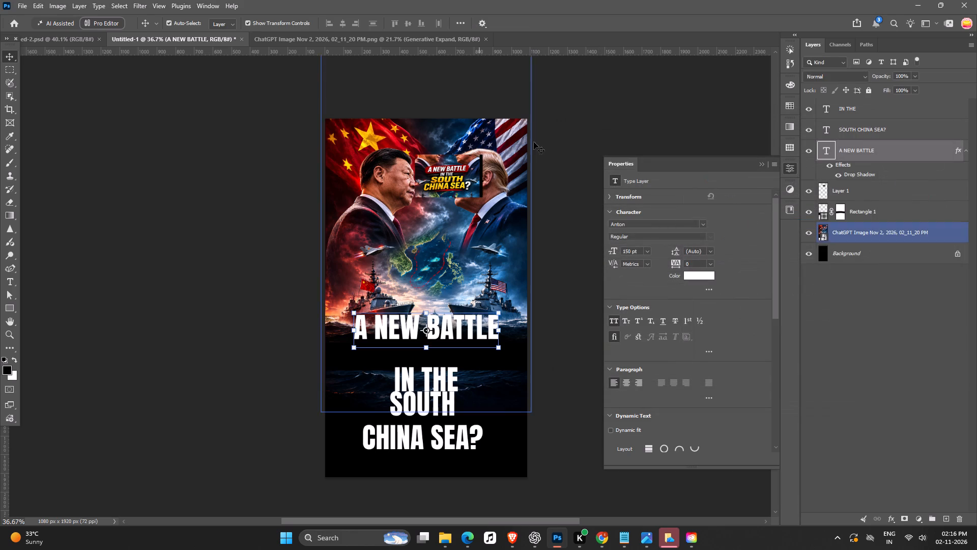
Change the "A NEW BATTLE" font to F37 Sonic and scale the text down to about 137 pt, fitting it within the canvas width.
left_click(704, 227)
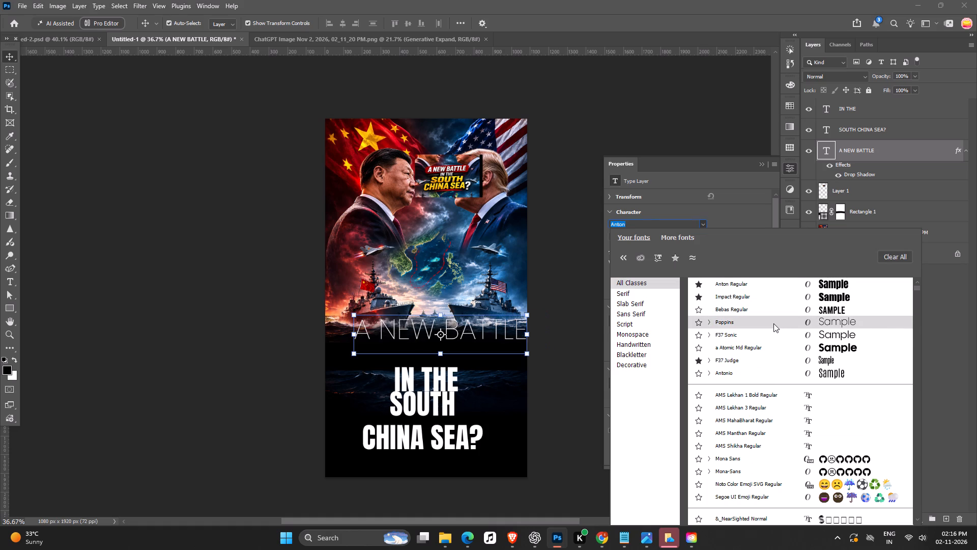
left_click(756, 336)
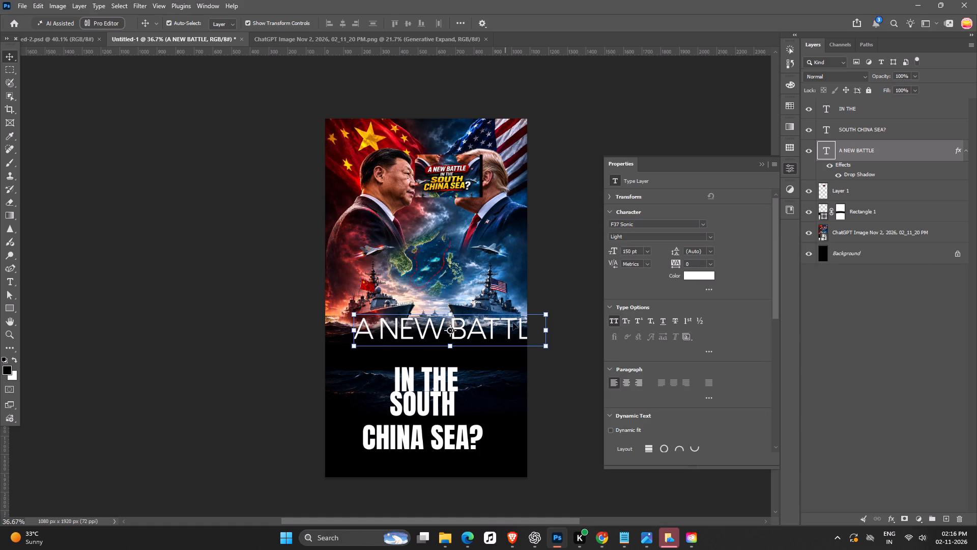
left_click_drag(544, 314, 536, 315, "alt")
left_click_drag(503, 329, 482, 333)
left_click(518, 317, "alt")
key("Return")
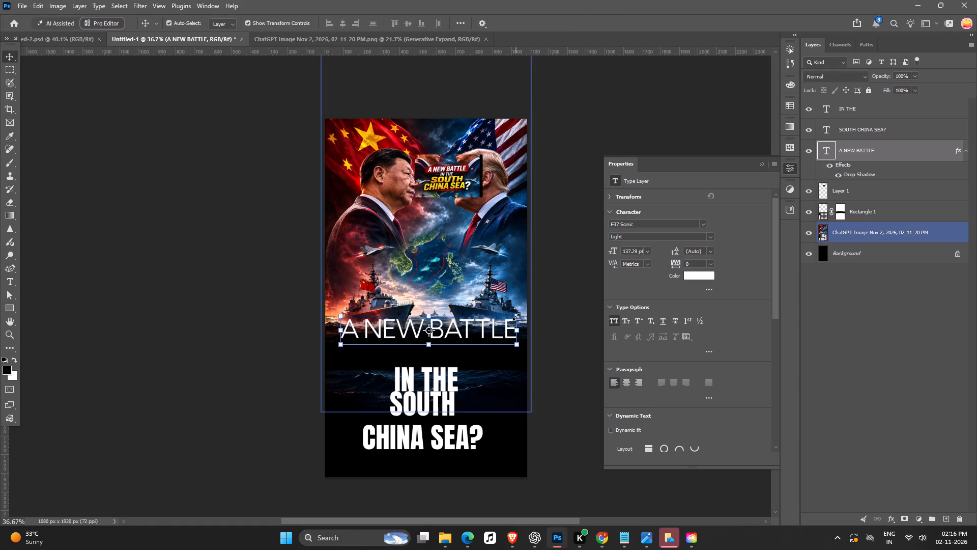
Set the "A NEW BATTLE" text to the Bold style and scale it down to about 108 pt.
left_click(709, 241)
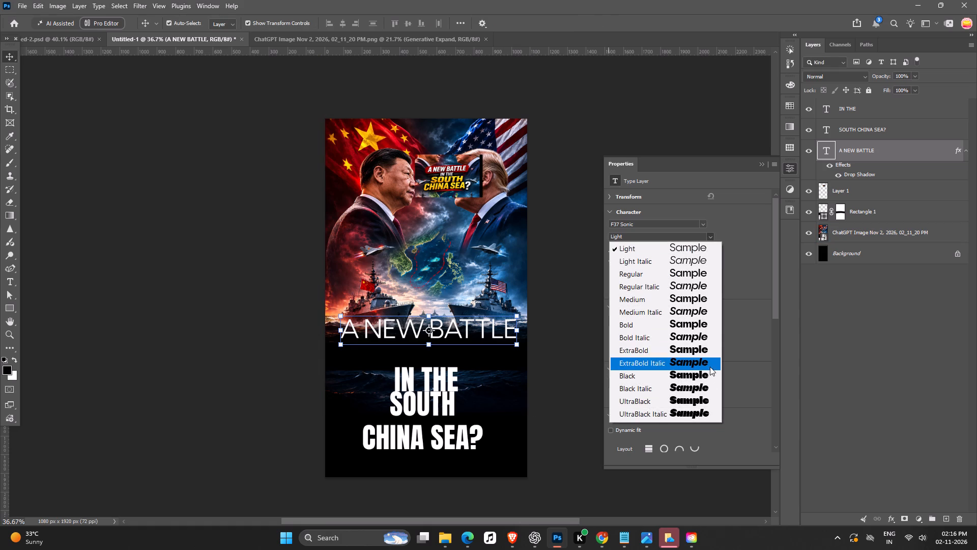
left_click(696, 327)
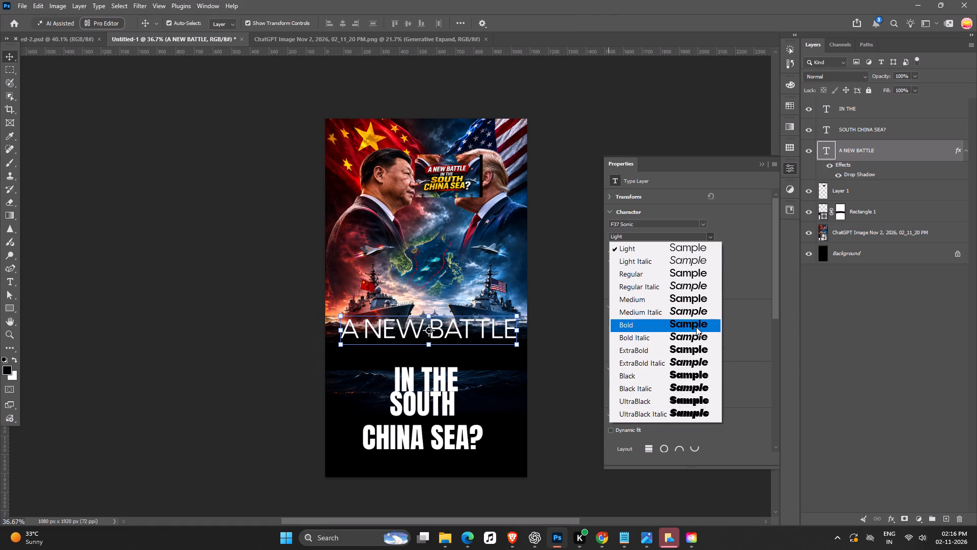
left_click_drag(523, 314, 504, 317, "alt")
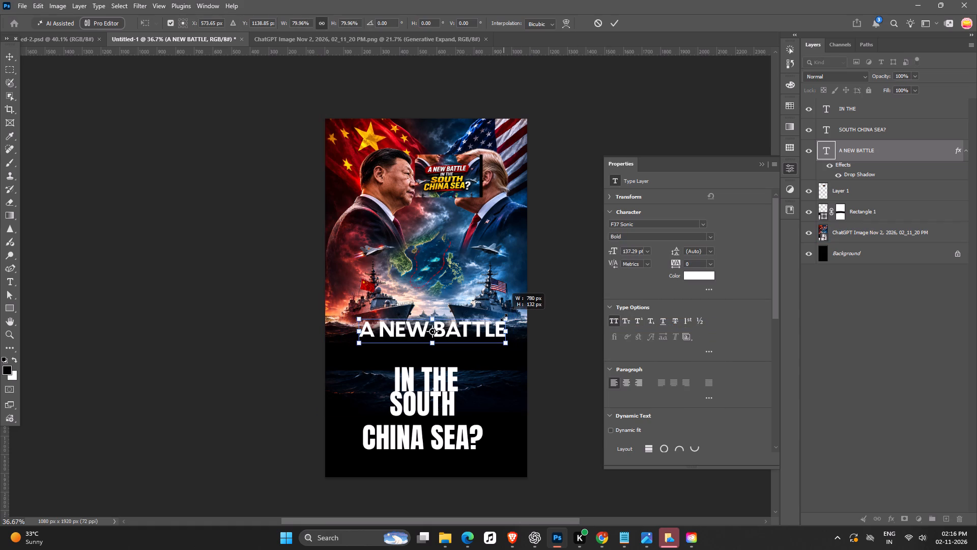
left_click_drag(504, 317, 503, 317, "alt")
key("Return")
left_click(180, 413)
key("space")
key("space")
key("space")
key("space")
key("space")
key("space")
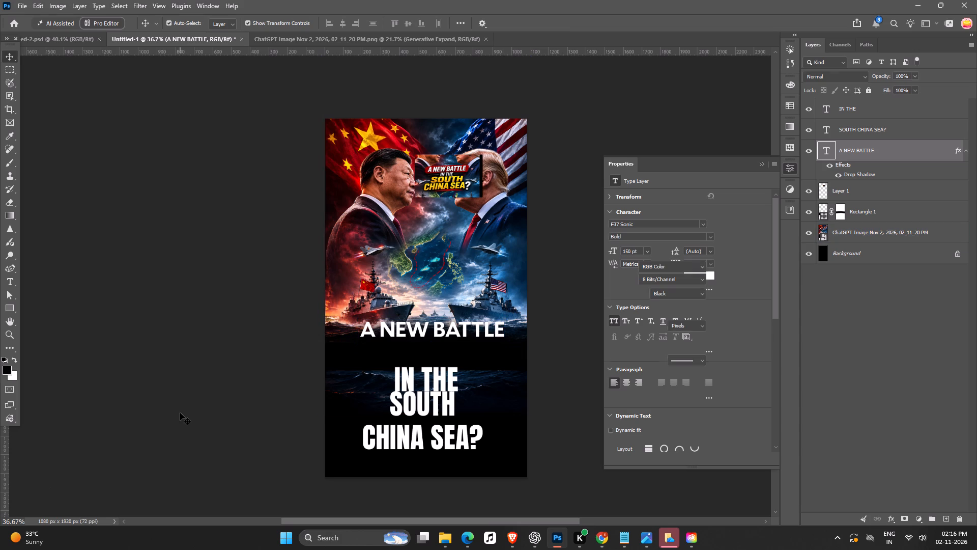
left_click(180, 413)
scroll(449, 411, "up", 2)
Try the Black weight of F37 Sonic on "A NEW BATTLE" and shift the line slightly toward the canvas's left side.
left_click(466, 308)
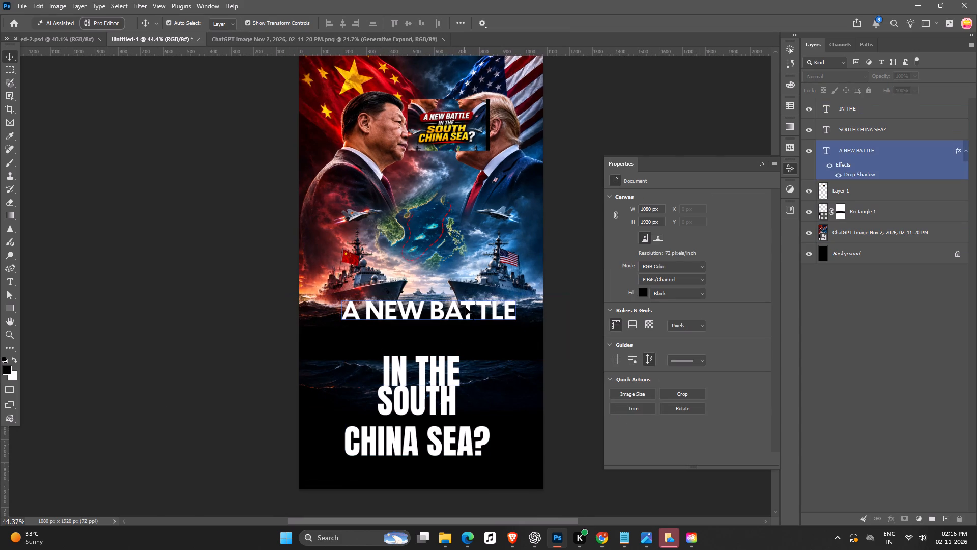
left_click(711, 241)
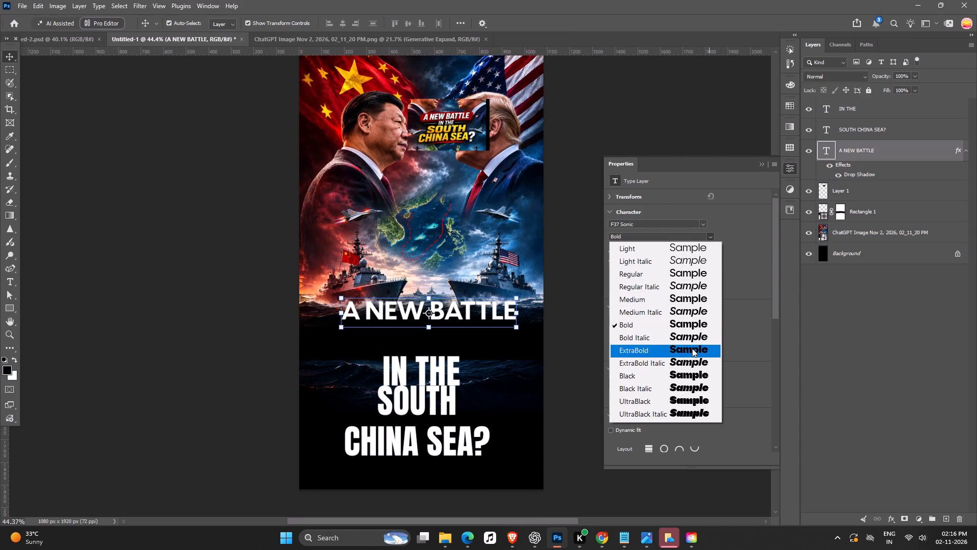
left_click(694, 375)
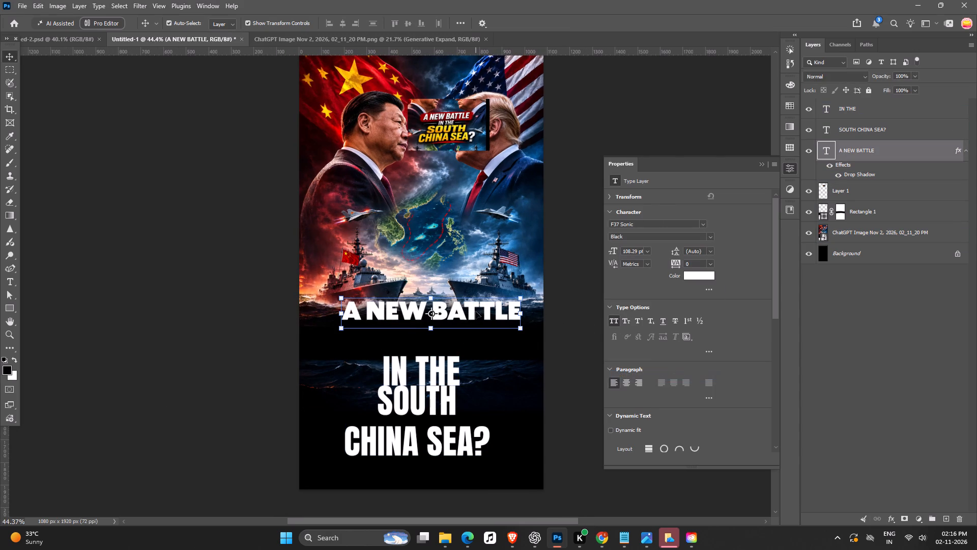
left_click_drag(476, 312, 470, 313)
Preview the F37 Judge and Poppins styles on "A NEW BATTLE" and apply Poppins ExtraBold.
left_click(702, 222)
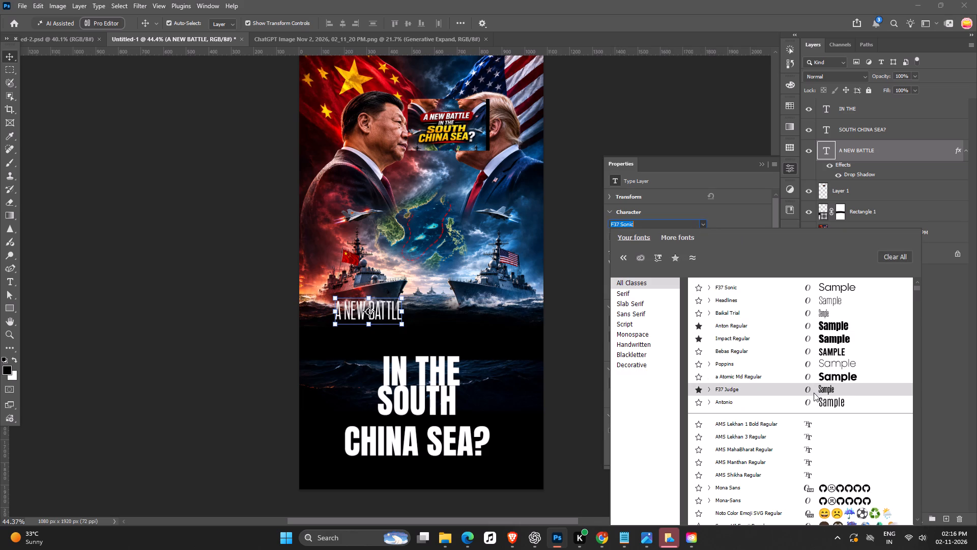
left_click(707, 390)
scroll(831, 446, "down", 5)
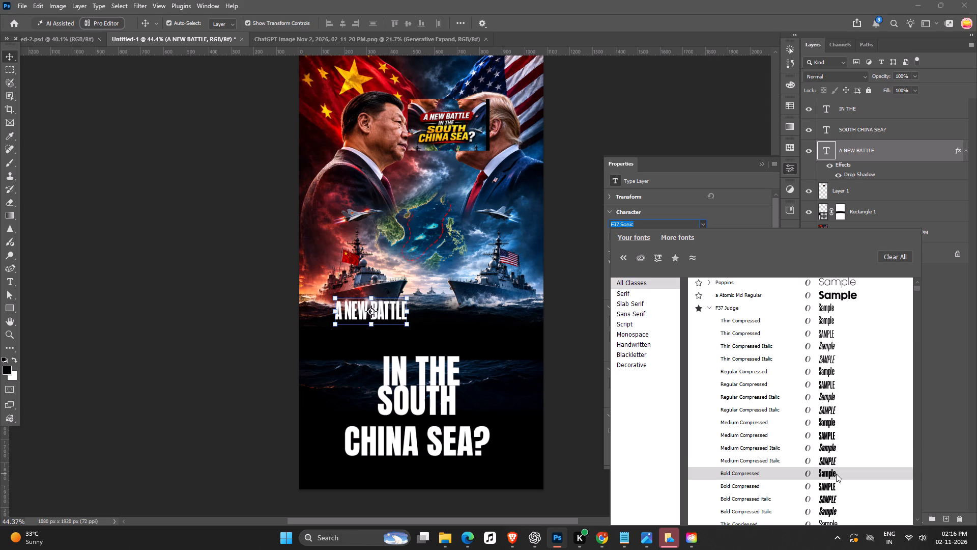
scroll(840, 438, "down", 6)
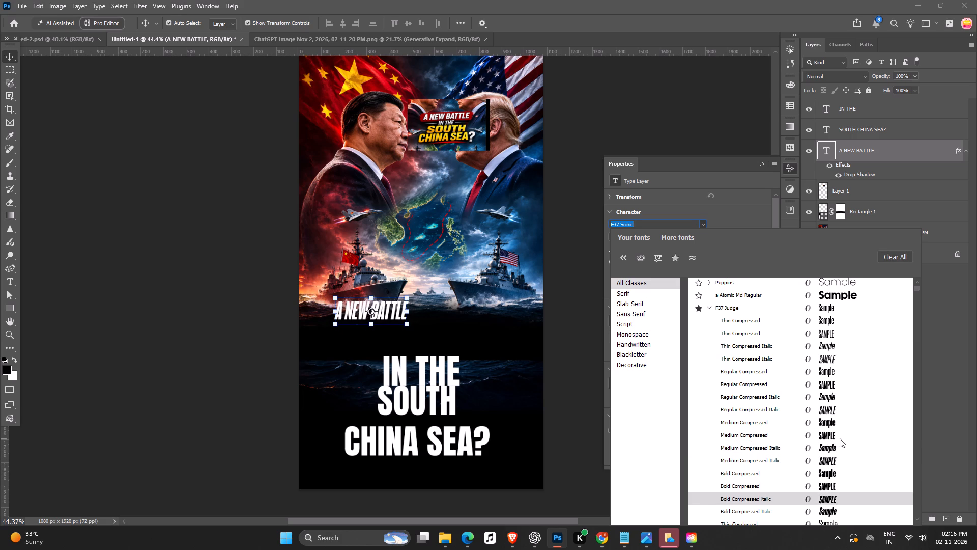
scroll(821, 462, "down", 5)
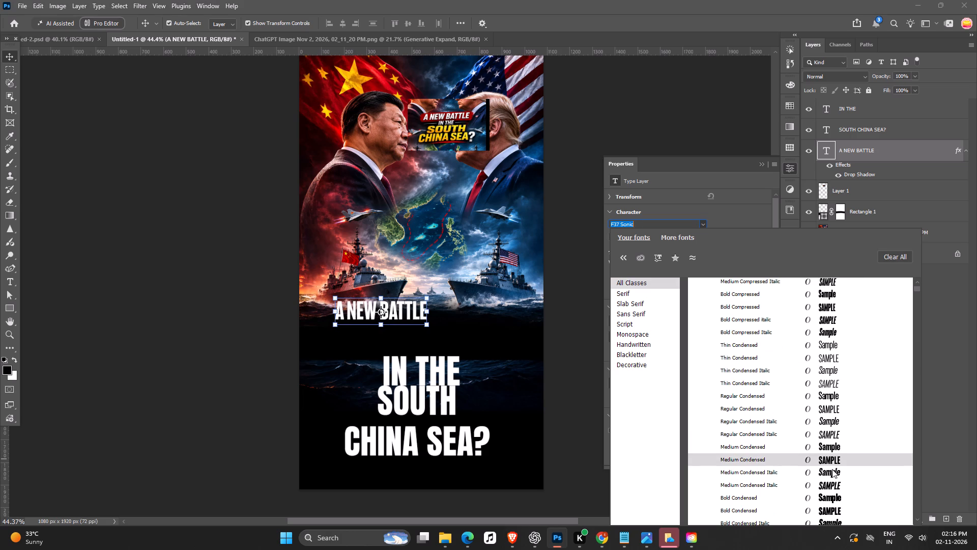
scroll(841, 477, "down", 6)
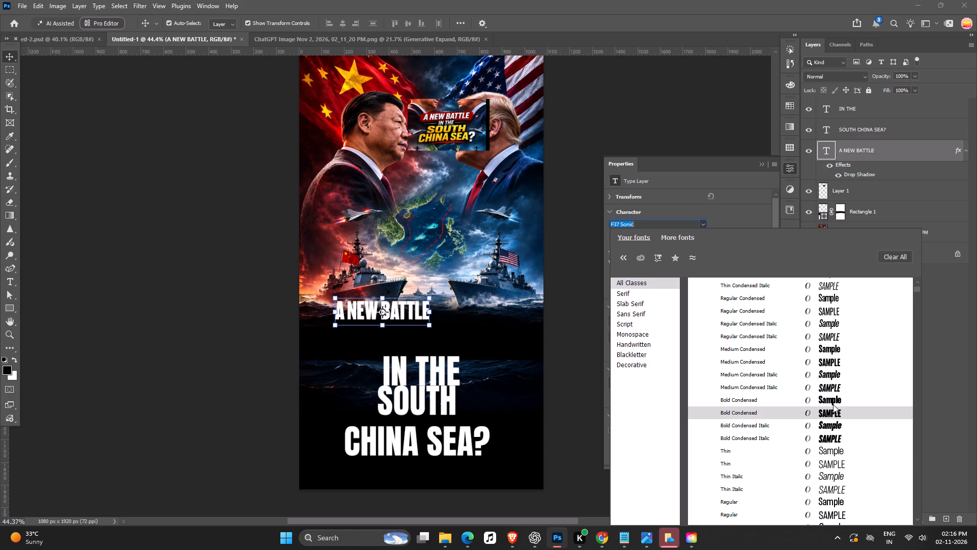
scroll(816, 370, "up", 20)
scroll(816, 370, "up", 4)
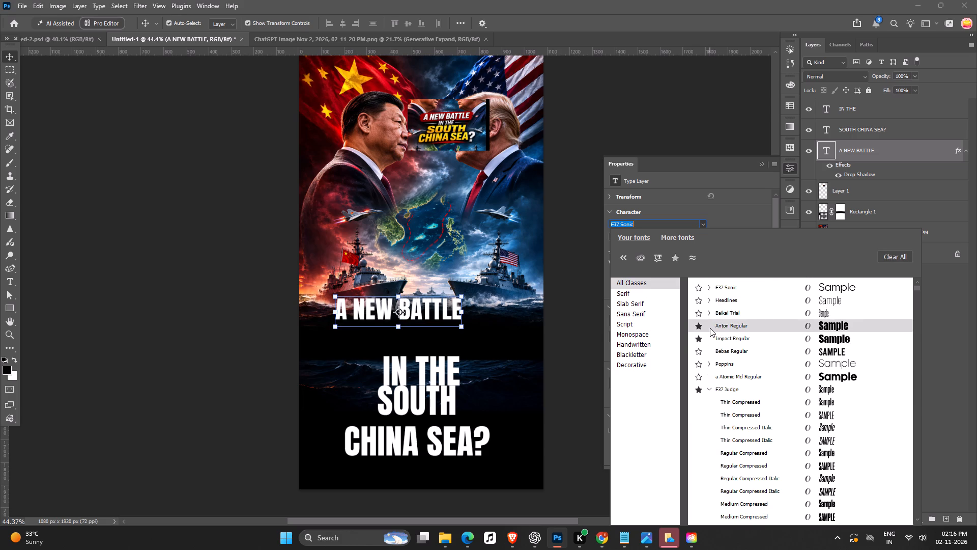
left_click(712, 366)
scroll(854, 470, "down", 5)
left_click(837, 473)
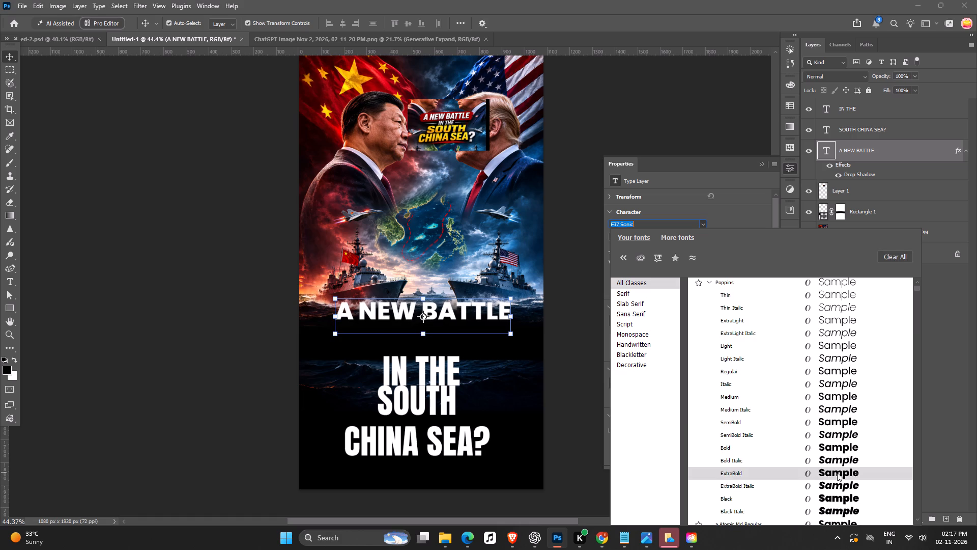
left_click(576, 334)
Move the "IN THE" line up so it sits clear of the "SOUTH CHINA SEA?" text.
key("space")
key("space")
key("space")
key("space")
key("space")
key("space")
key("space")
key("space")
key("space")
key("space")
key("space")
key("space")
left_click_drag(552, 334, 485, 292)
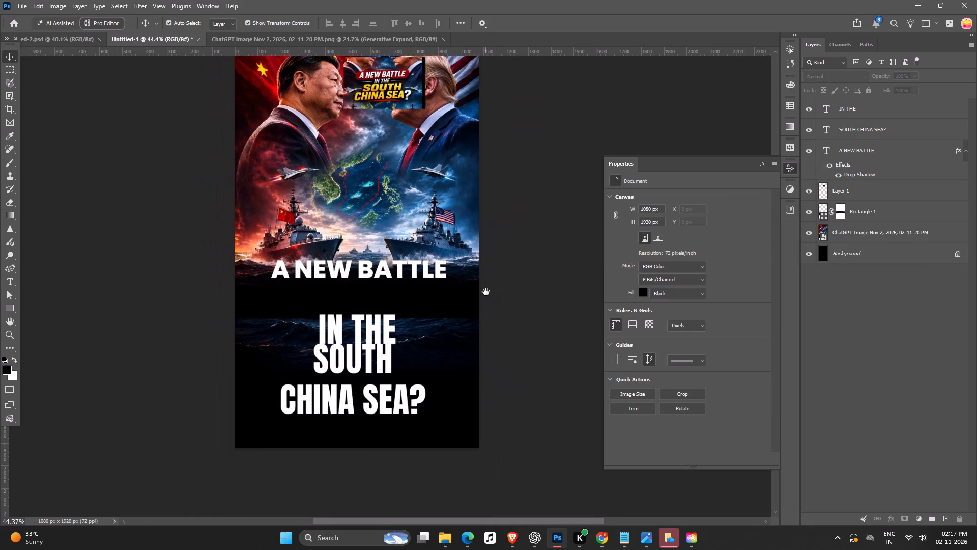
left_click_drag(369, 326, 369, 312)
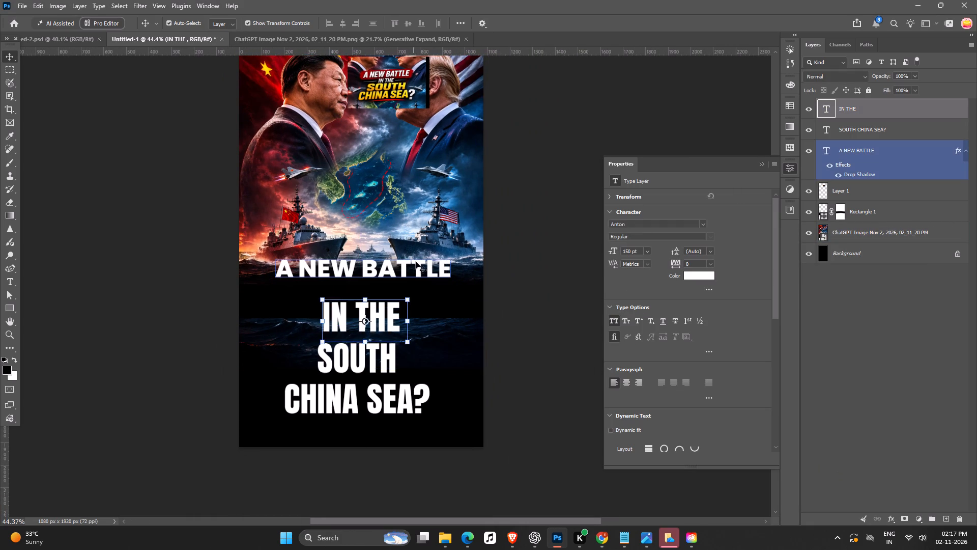
Change the "A NEW BATTLE" font to a Atomic Md Regular and shift the line right toward the canvas centre.
left_click(416, 262)
left_click(705, 223)
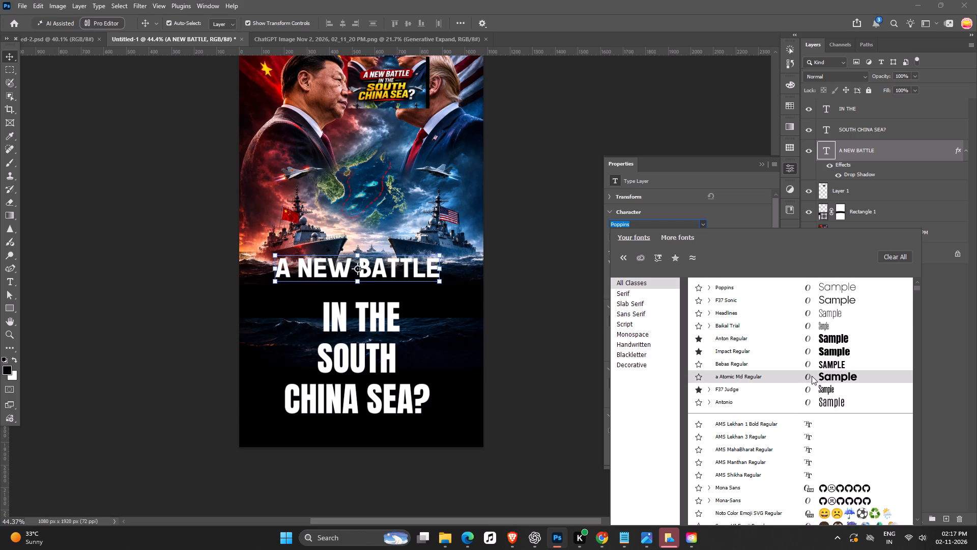
left_click(812, 376)
left_click(539, 315)
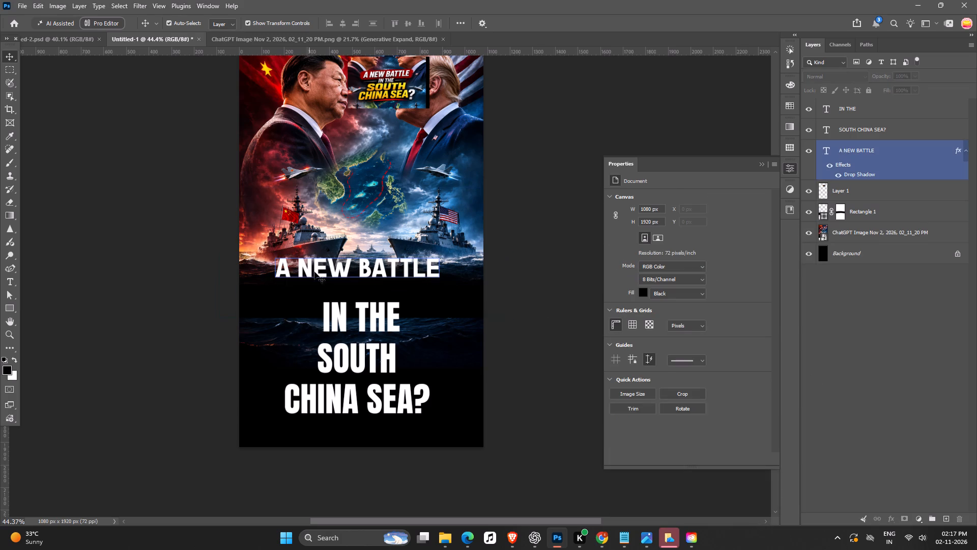
left_click_drag(348, 273, 354, 274)
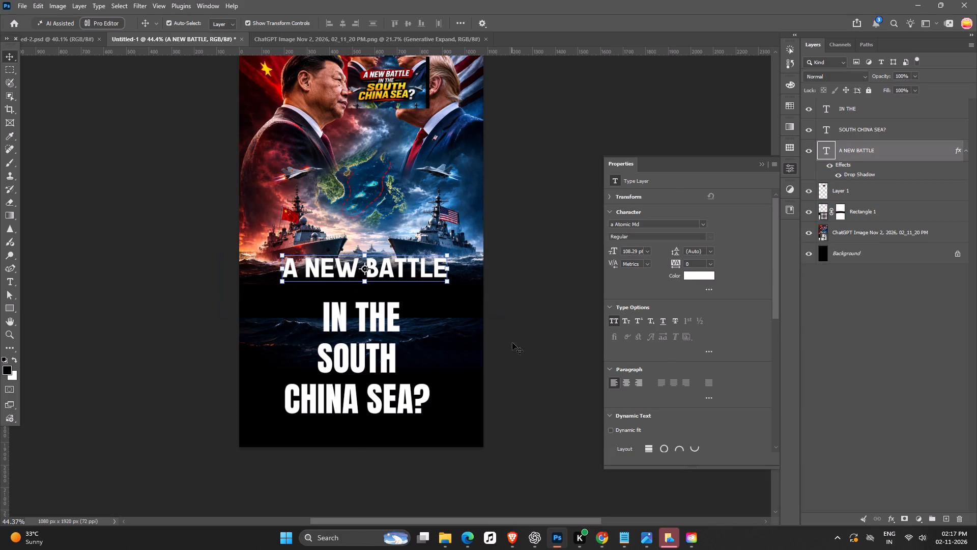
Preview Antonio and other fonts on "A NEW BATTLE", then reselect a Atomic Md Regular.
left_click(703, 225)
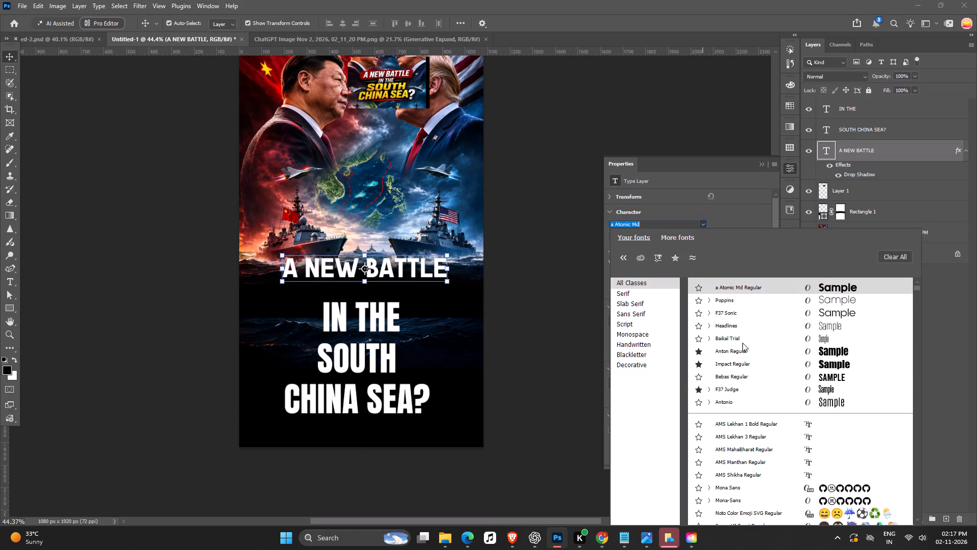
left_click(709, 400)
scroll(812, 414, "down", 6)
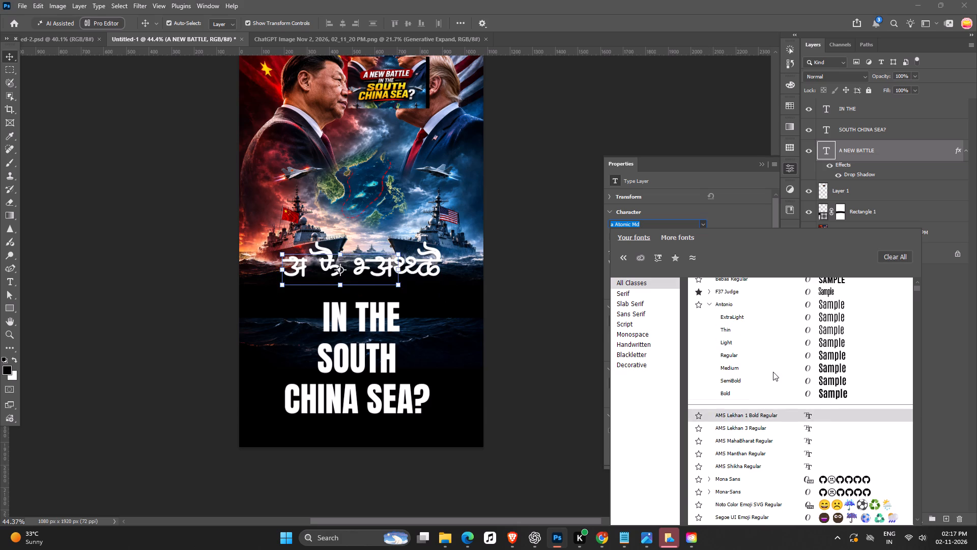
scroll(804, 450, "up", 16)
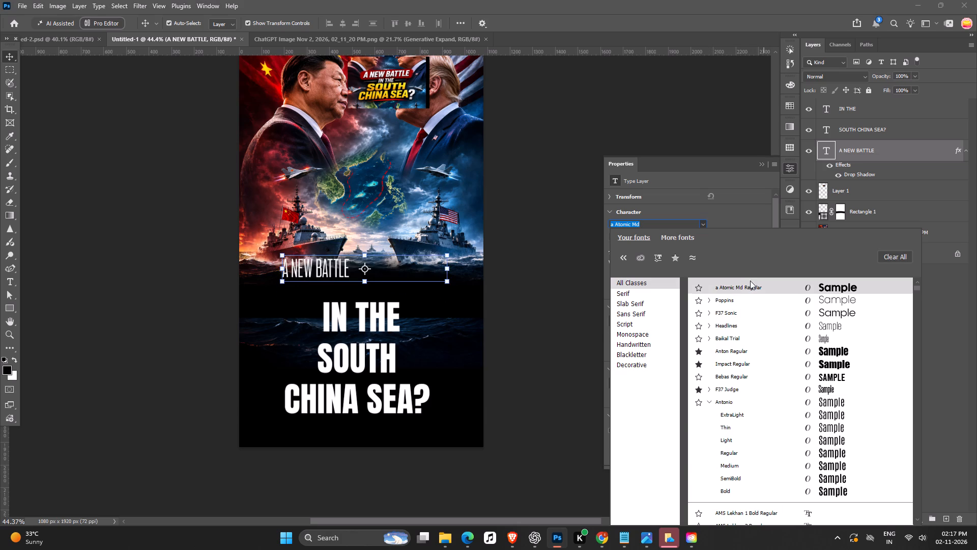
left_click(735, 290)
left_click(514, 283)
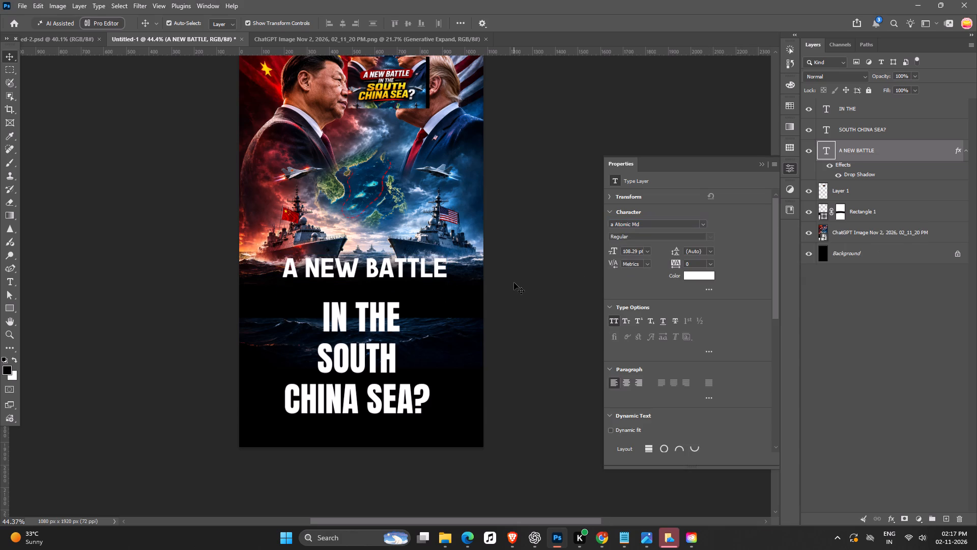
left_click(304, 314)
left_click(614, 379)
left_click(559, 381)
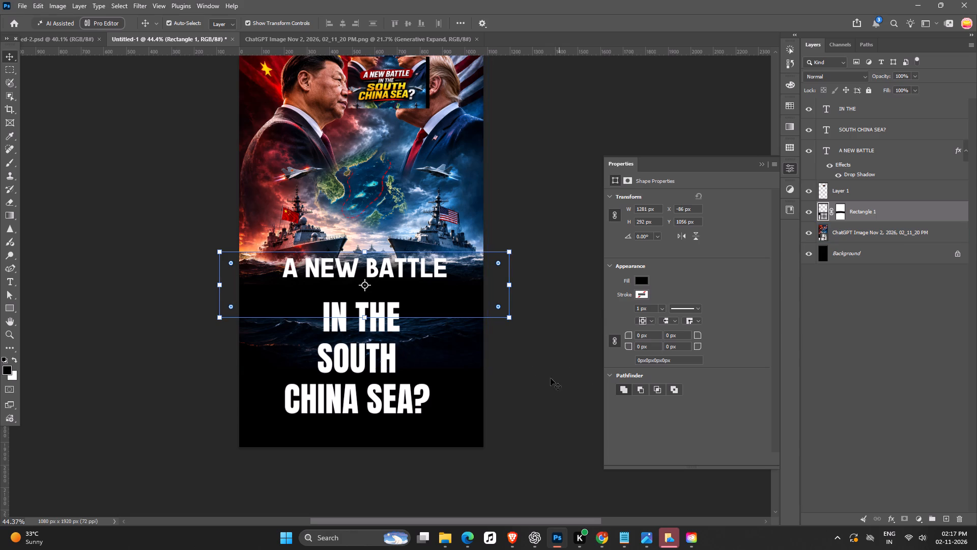
Set "IN THE" to Poppins SemiBold Italic, scaled down to about 68 pt and placed directly beneath "A NEW BATTLE".
left_click(354, 325)
left_click(702, 222)
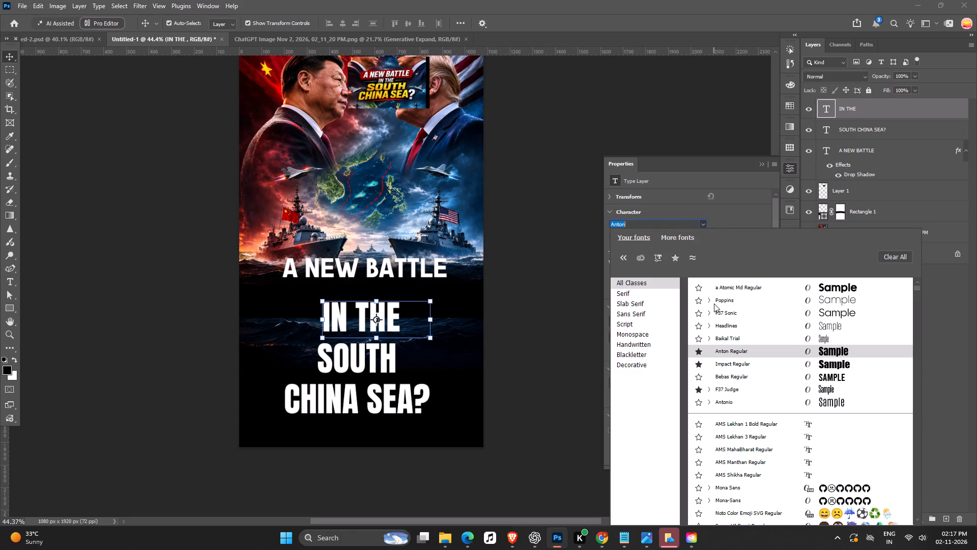
left_click(710, 303)
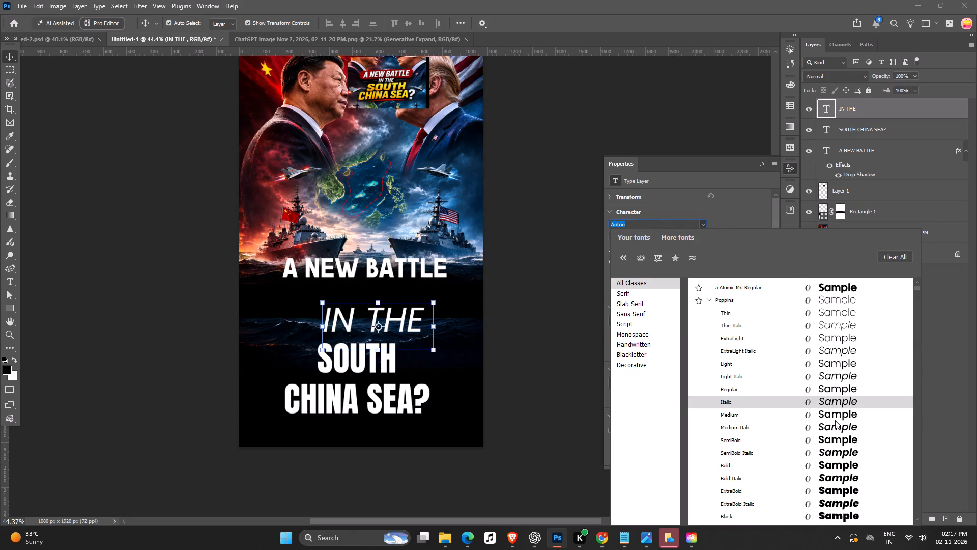
left_click(832, 453)
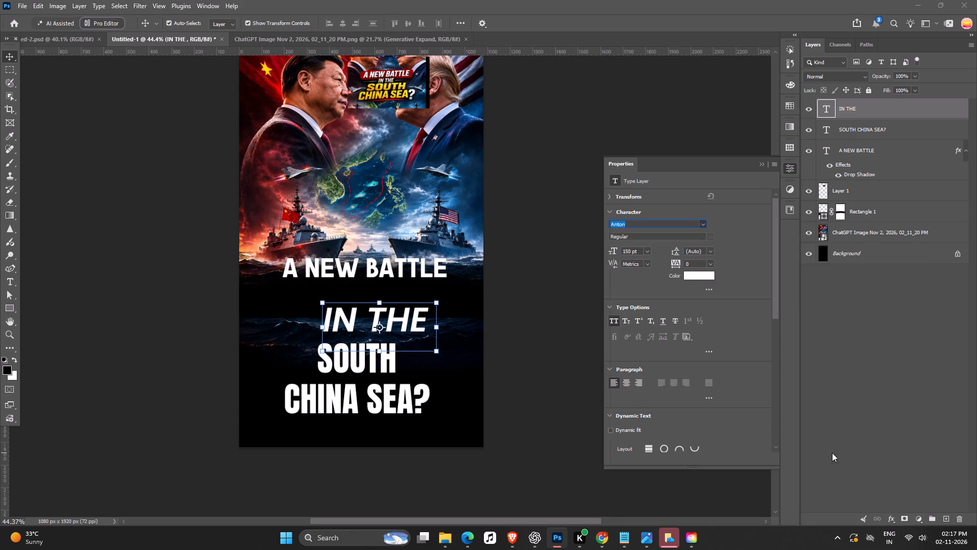
left_click_drag(438, 302, 401, 304, "alt")
left_click_drag(393, 323, 377, 289)
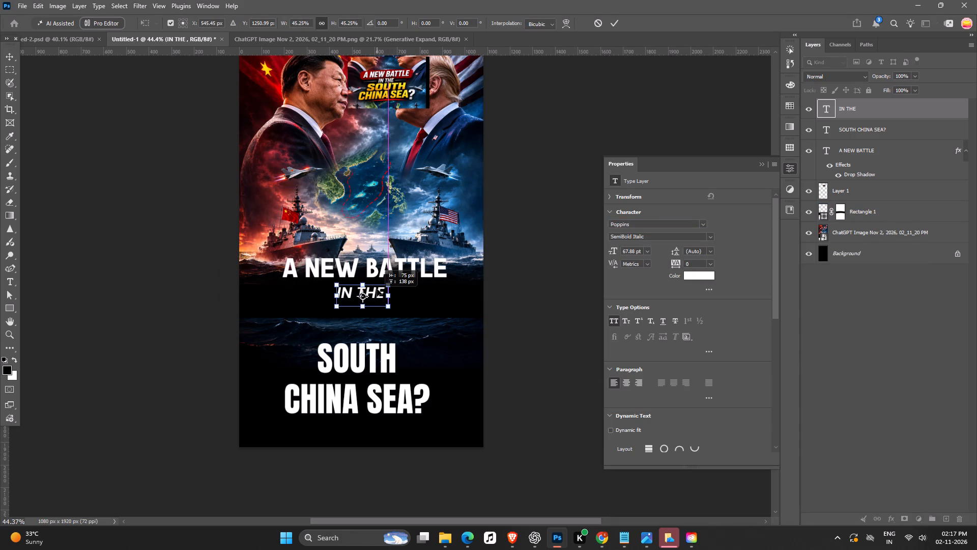
left_click_drag(377, 289, 378, 287)
key("Return")
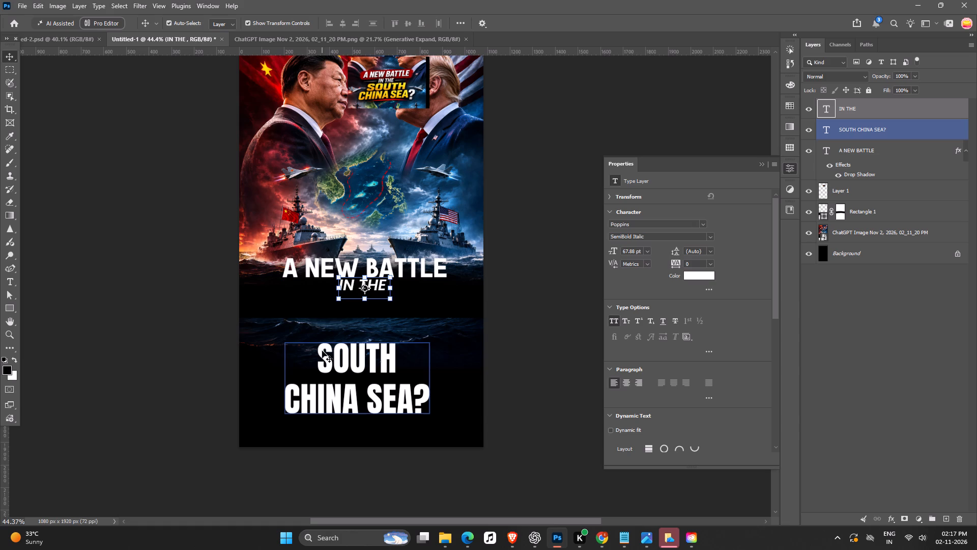
Draw a rectangle of about 242 x 67 px around the "IN THE" text.
key("space")
left_click_drag(322, 351, 322, 356)
left_click(5, 310)
scroll(322, 281, "up", 5, "ctrl")
left_click_drag(342, 284, 428, 308)
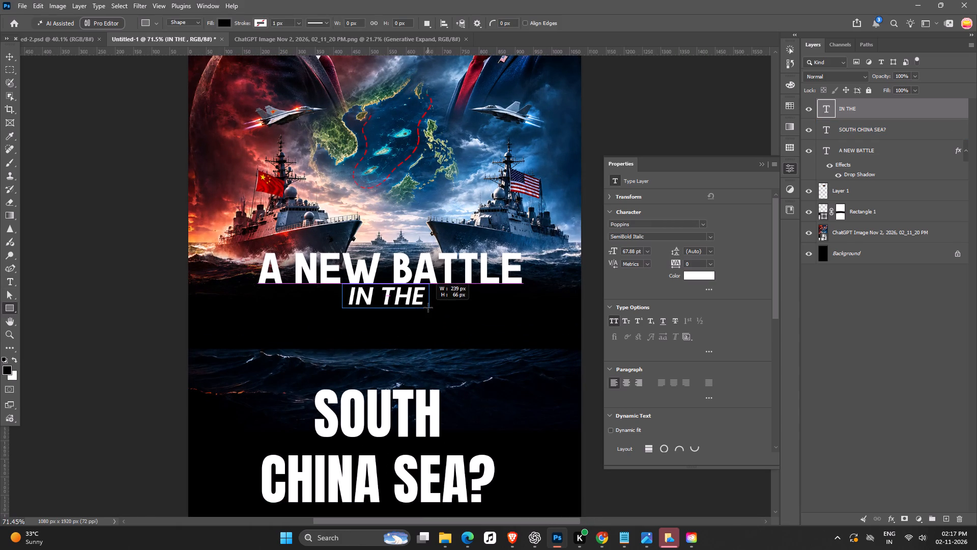
left_click_drag(428, 308, 429, 308)
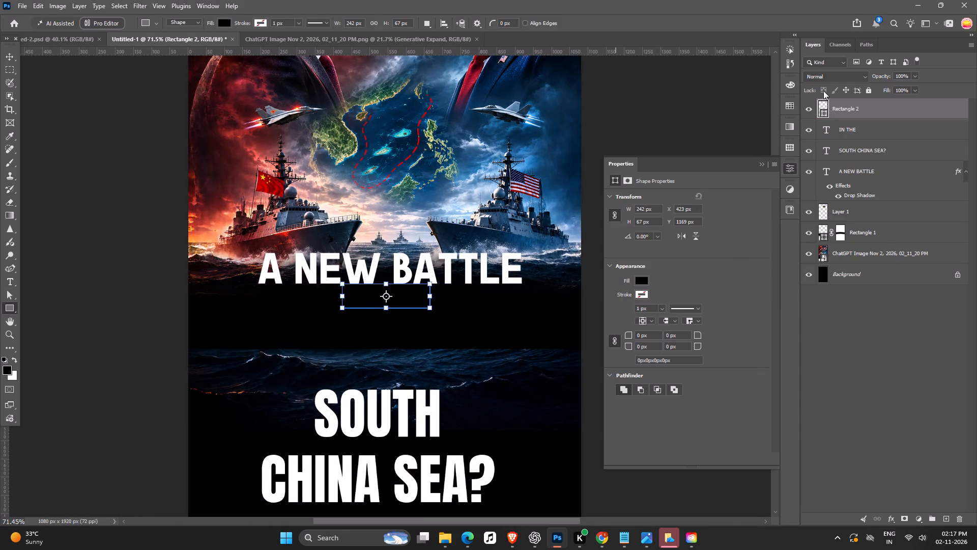
Fill the new rectangle with red #fd0000 and send it two layers down, behind the "IN THE" text.
double_click(821, 104)
left_click_drag(744, 328, 766, 321)
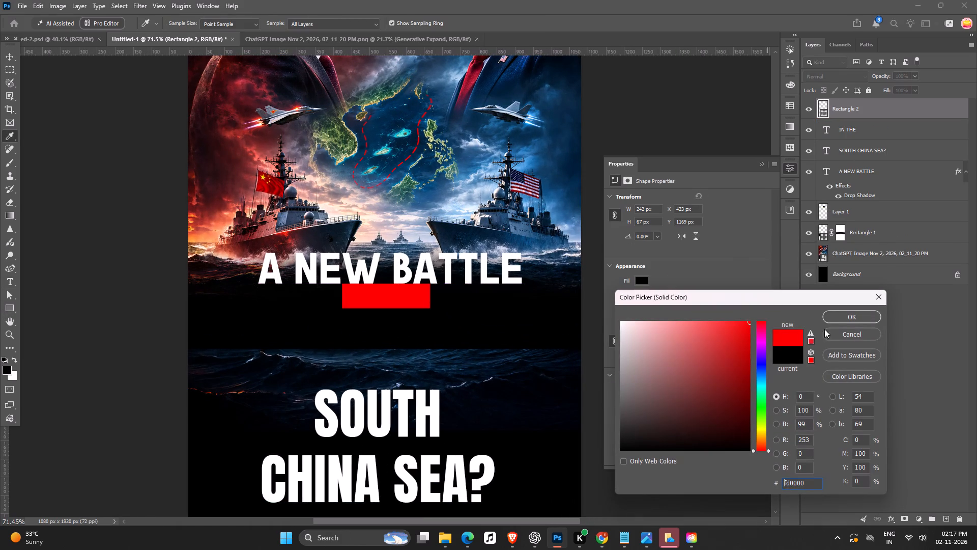
left_click(830, 314)
key("ctrl+bracketleft")
key("ctrl+bracketleft")
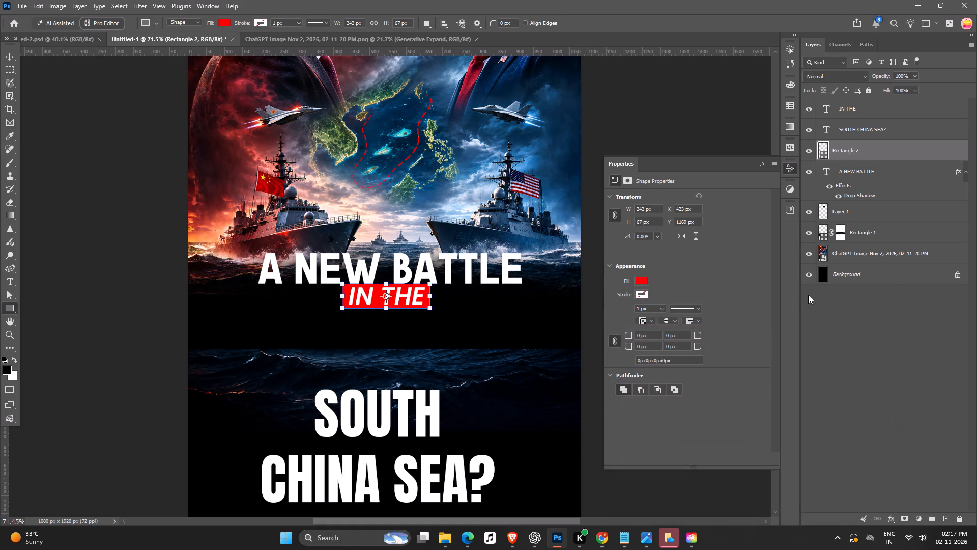
left_click(13, 51)
left_click(81, 263)
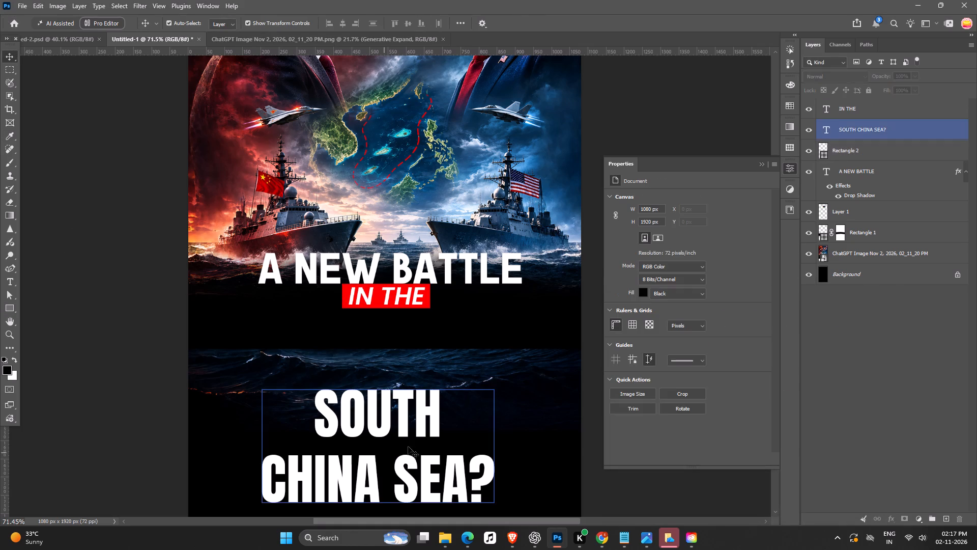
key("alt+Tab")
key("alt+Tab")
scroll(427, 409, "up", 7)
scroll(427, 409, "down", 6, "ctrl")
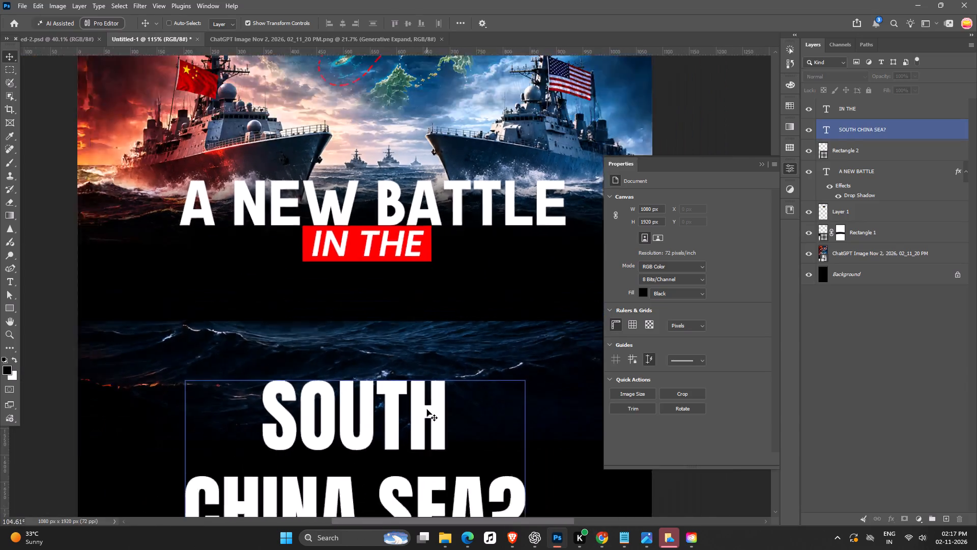
Delete the old "SOUTH CHINA SEA?" text layer from the lower part of the cover.
scroll(427, 409, "down", 6, "ctrl")
key("v")
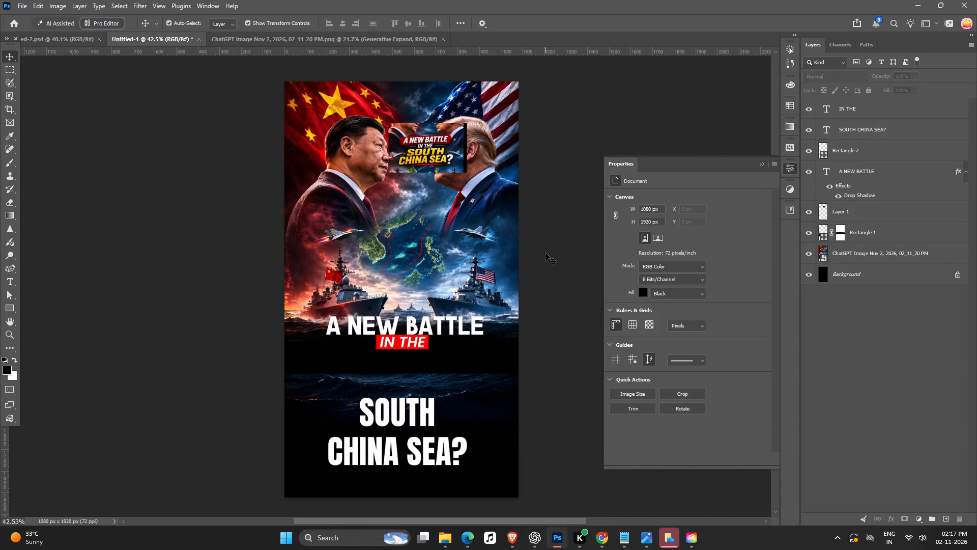
left_click(550, 254)
scroll(443, 375, "up", 2, "ctrl")
left_click_drag(415, 423, 423, 365)
key("Delete")
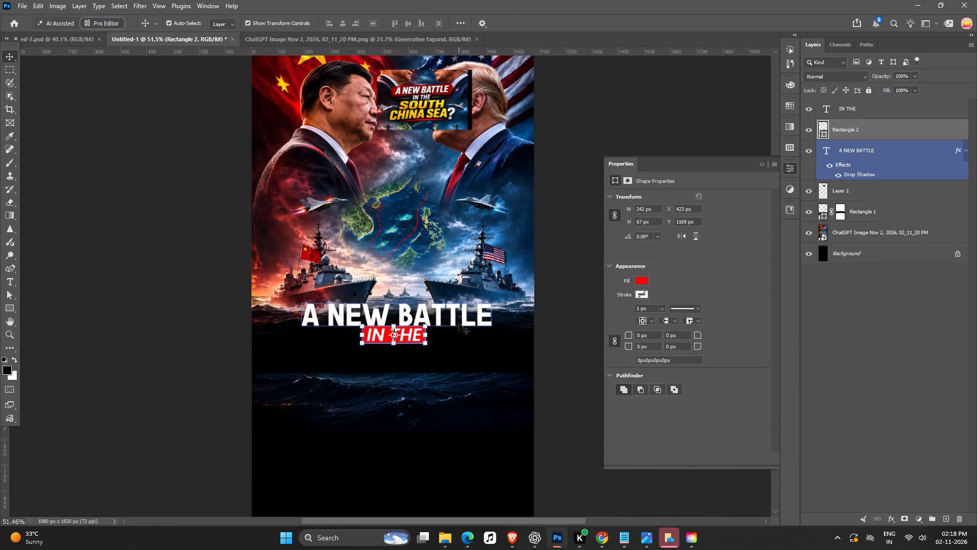
Duplicate the "A NEW BATTLE" text below "IN THE" and replace its wording with "south" and "china sea" on two lines.
left_click_drag(463, 316, 461, 368, "alt")
double_click(461, 368)
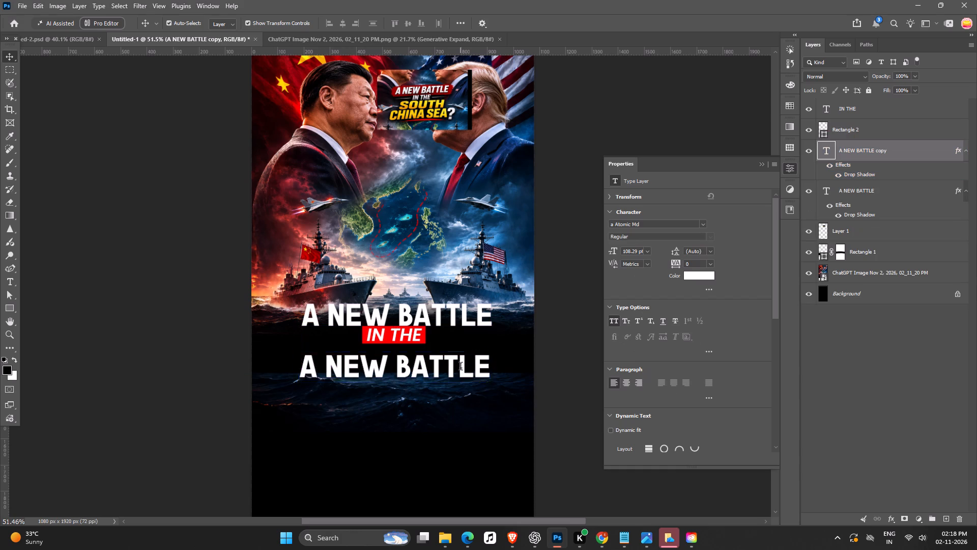
key("BackSpace")
key("BackSpace")
type("so")
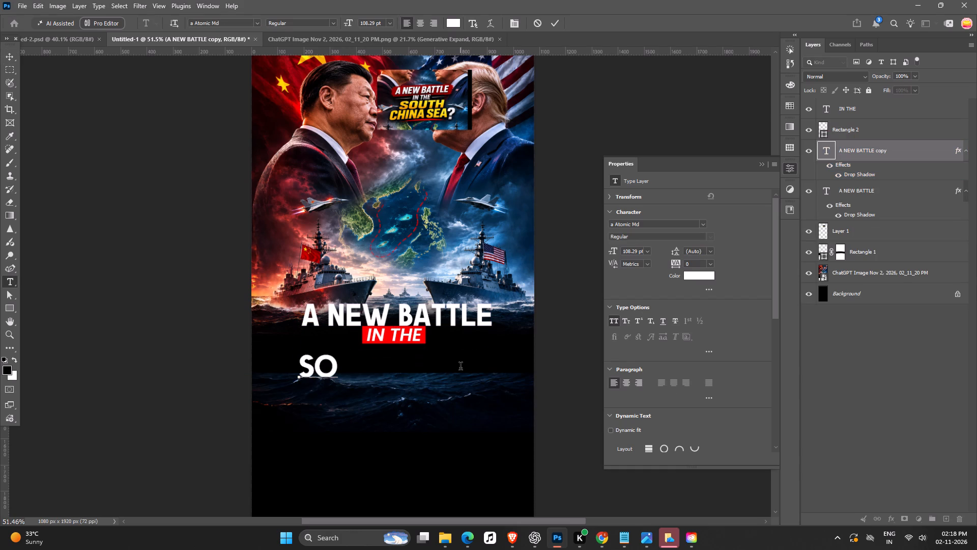
type("uth")
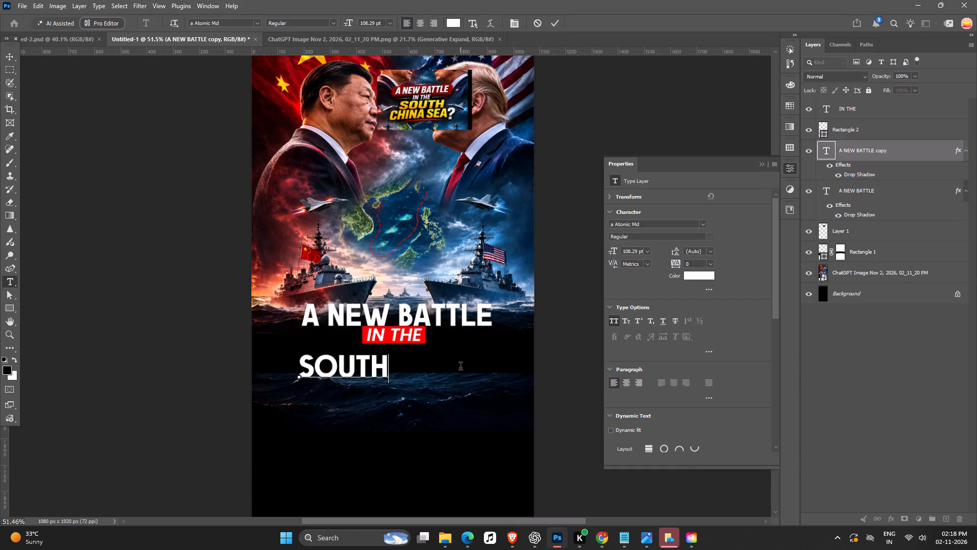
key("Return")
type("chi")
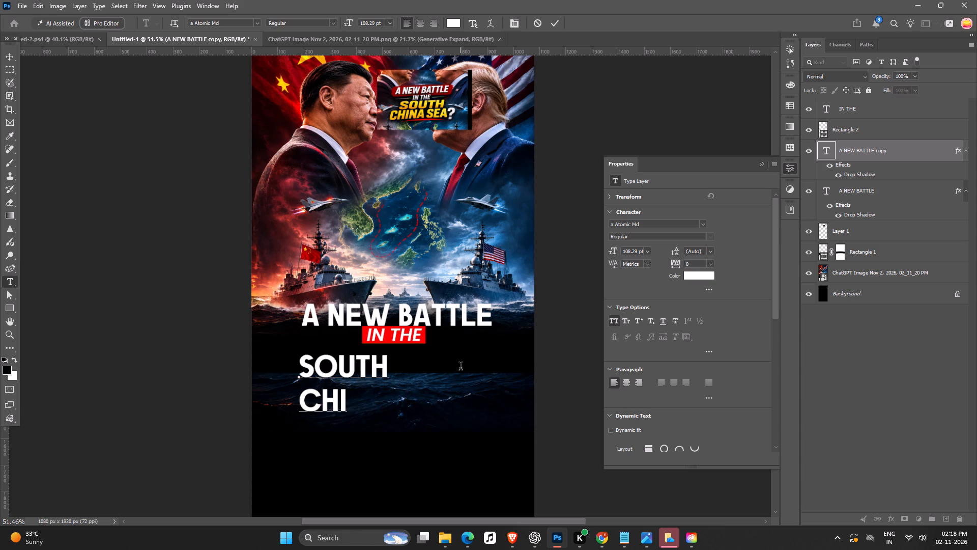
type("na sea")
key("Return")
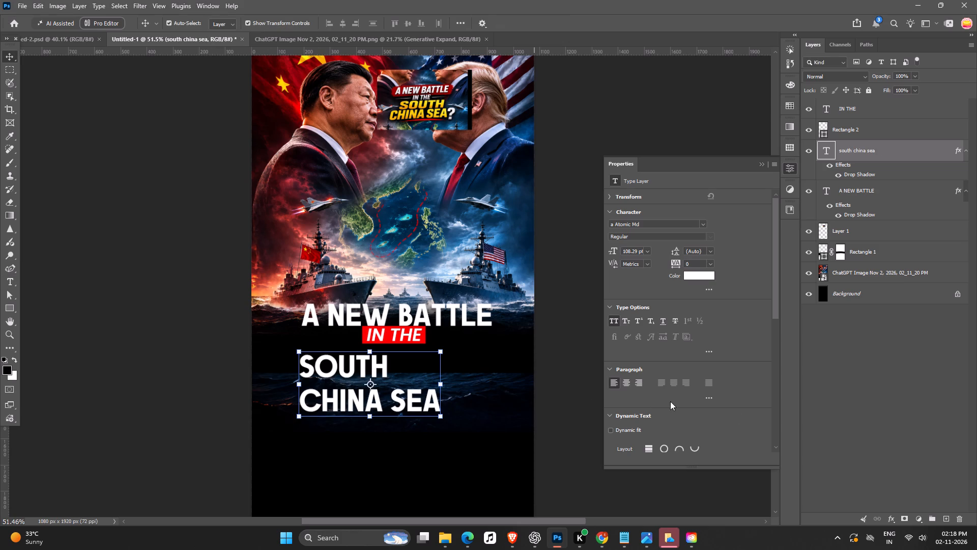
Centre-align the two-line "south china sea" text and place it just beneath "IN THE".
left_click(632, 385)
left_click_drag(332, 390, 435, 385)
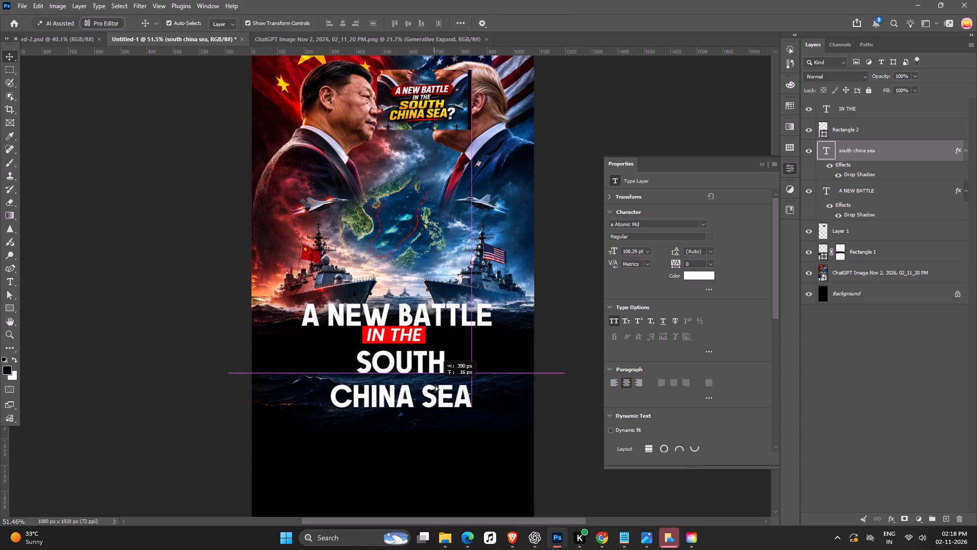
left_click_drag(435, 385, 422, 380)
Cut "china sea" out of the two-line text so that the layer holds only "south".
triple_click(423, 395)
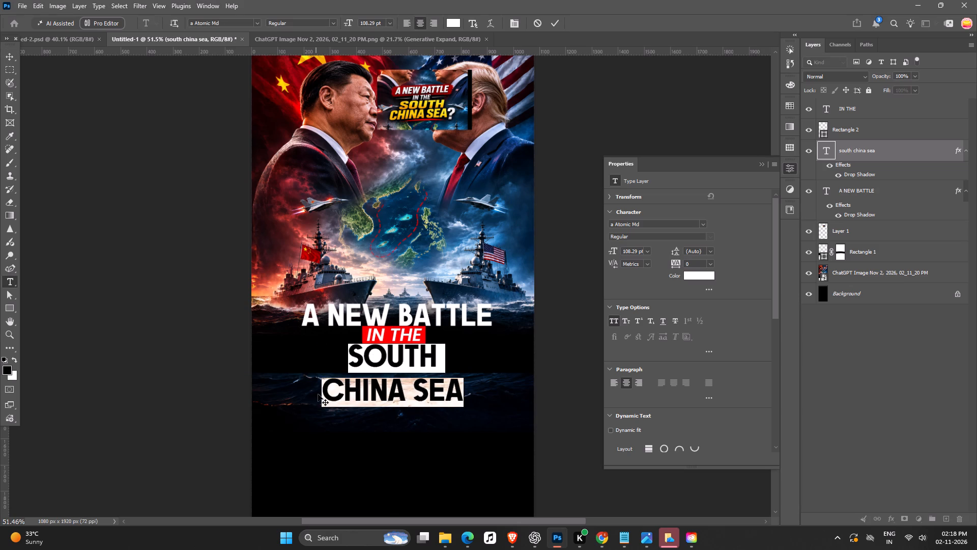
left_click_drag(322, 393, 537, 404)
key("ctrl+x")
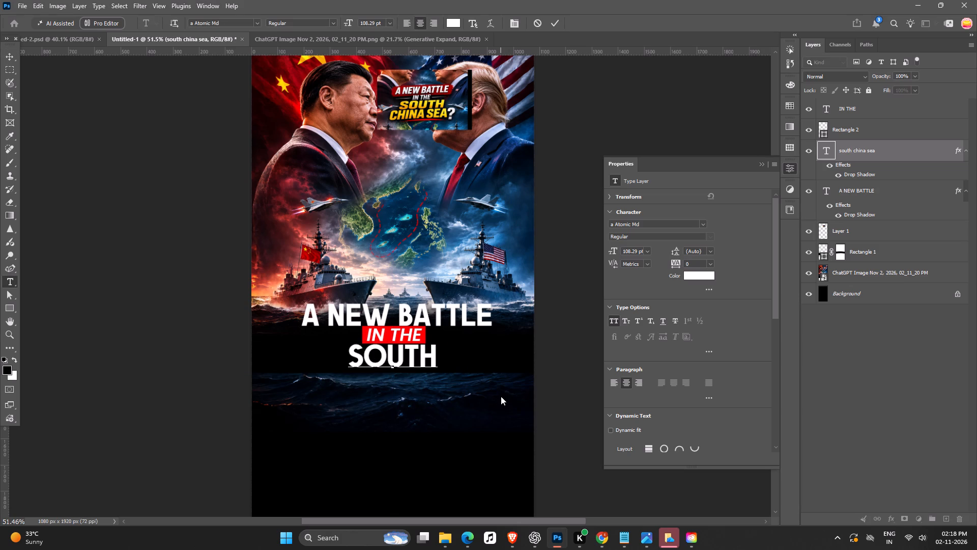
key("BackSpace")
key("Return")
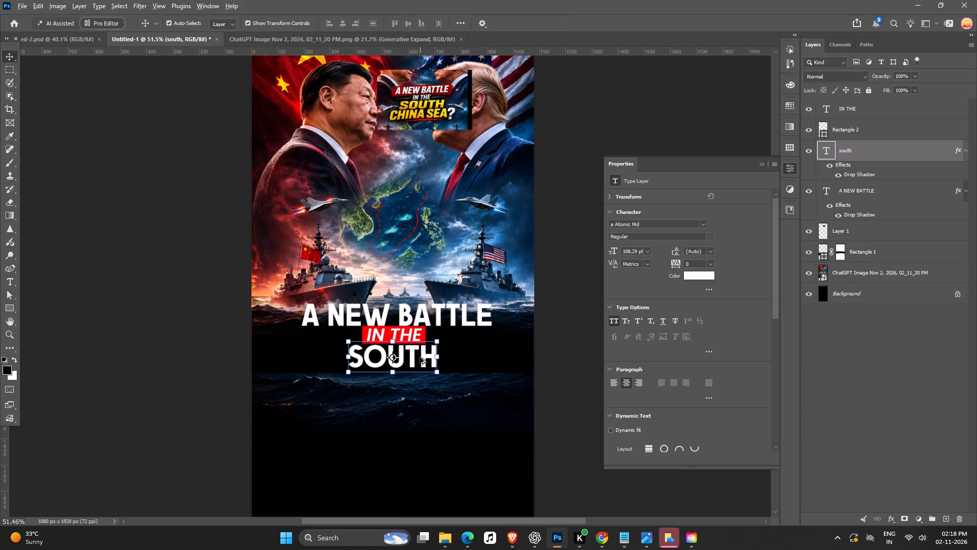
Duplicate the "south" text just below itself and replace the copy's wording with the cut "china sea".
left_click_drag(420, 357, 418, 381, "alt")
double_click(418, 381)
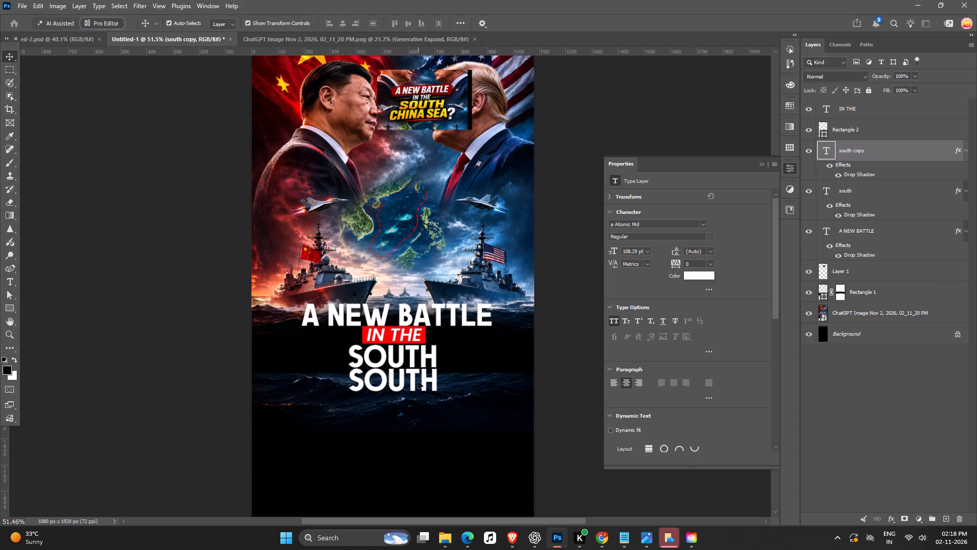
key("ctrl+BackSpace")
key("ctrl+BackSpace")
key("ctrl+v")
key("Return")
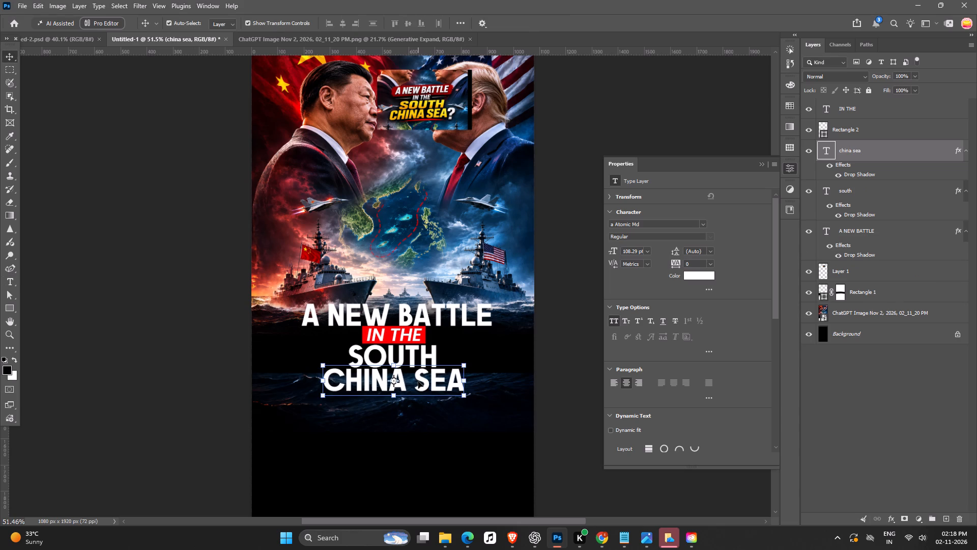
Nudge the "china sea" line down about 9 px to open the gap below "south".
left_click(576, 373)
scroll(568, 374, "down", 8, "ctrl")
key("space")
left_click_drag(403, 408, 424, 415)
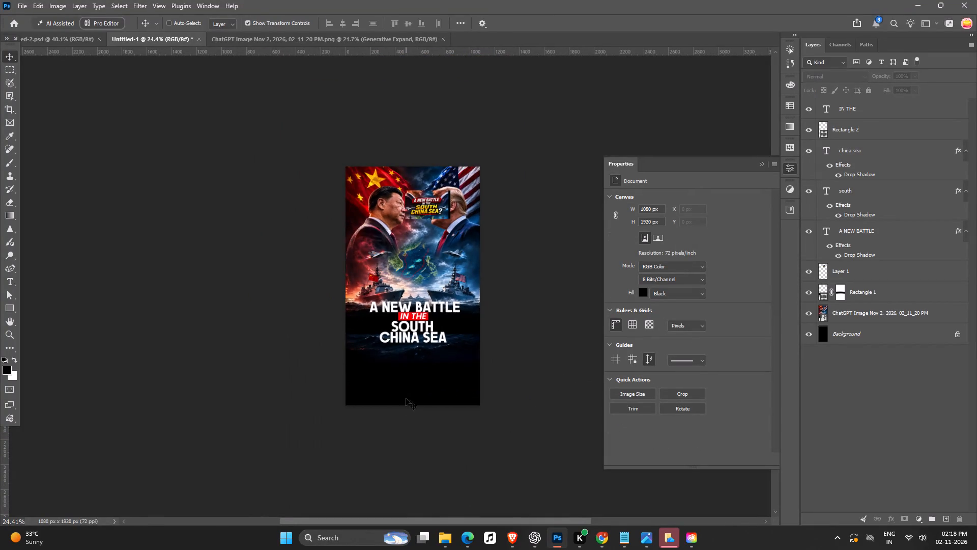
scroll(408, 391, "up", 6, "ctrl")
key("space")
left_click_drag(406, 348, 406, 392)
left_click(446, 342)
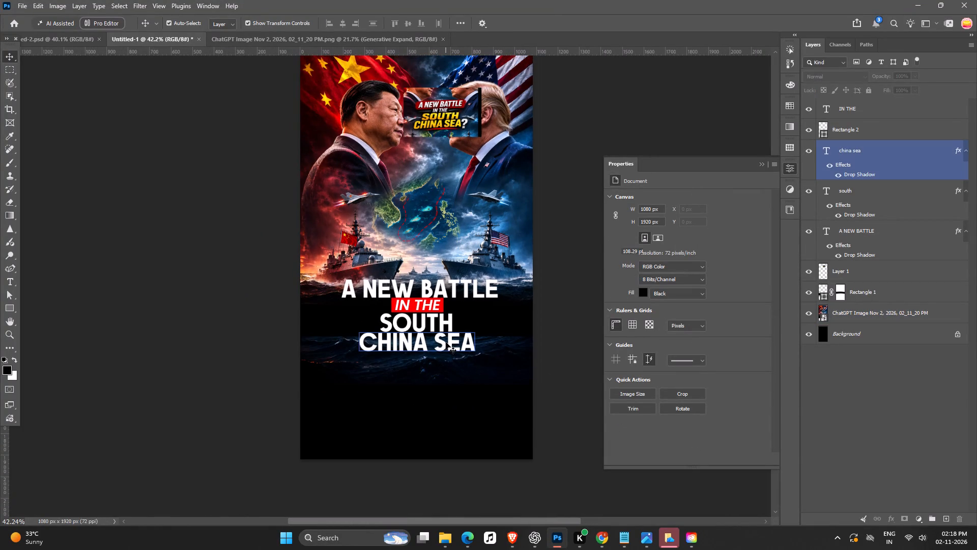
key("shift+Down")
key("Up")
key("Return")
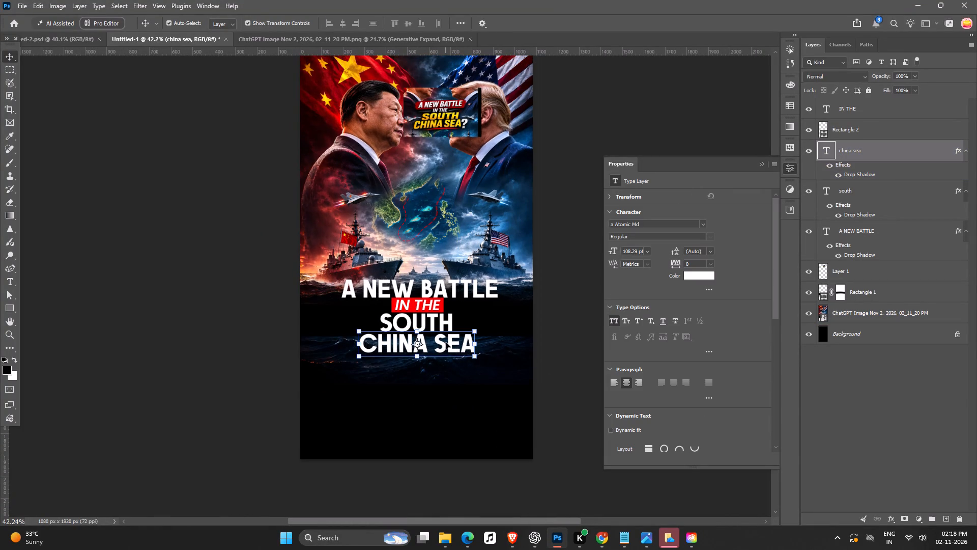
Scale "IN THE" and its red rectangle together to about 181 x 50 px, overlapping the lower edge of "A NEW BATTLE".
left_click(579, 343)
key("space")
key("space")
key("space")
left_click_drag(576, 343, 542, 355)
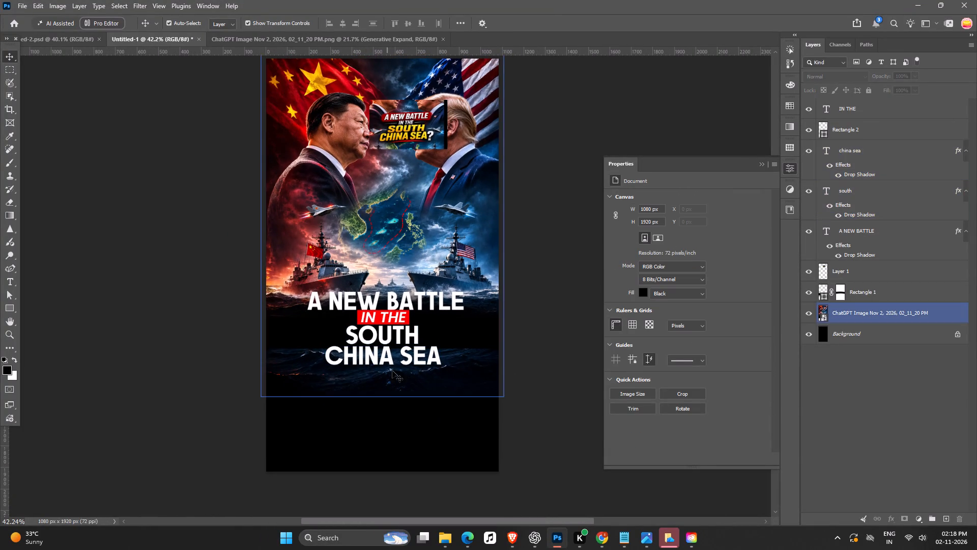
left_click(422, 358)
scroll(397, 341, "up", 5, "ctrl")
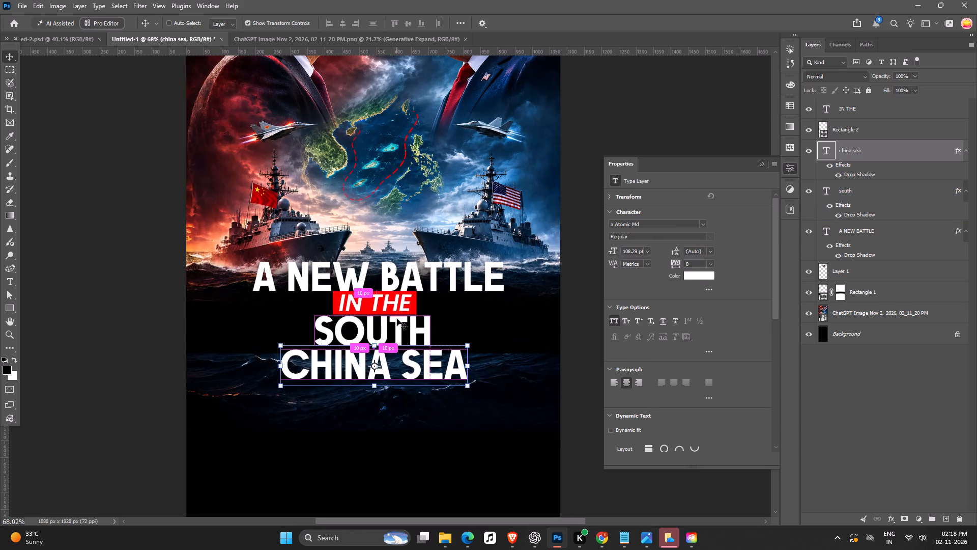
left_click(416, 299)
left_click(403, 299, "shift")
left_click_drag(415, 291, 403, 293, "alt")
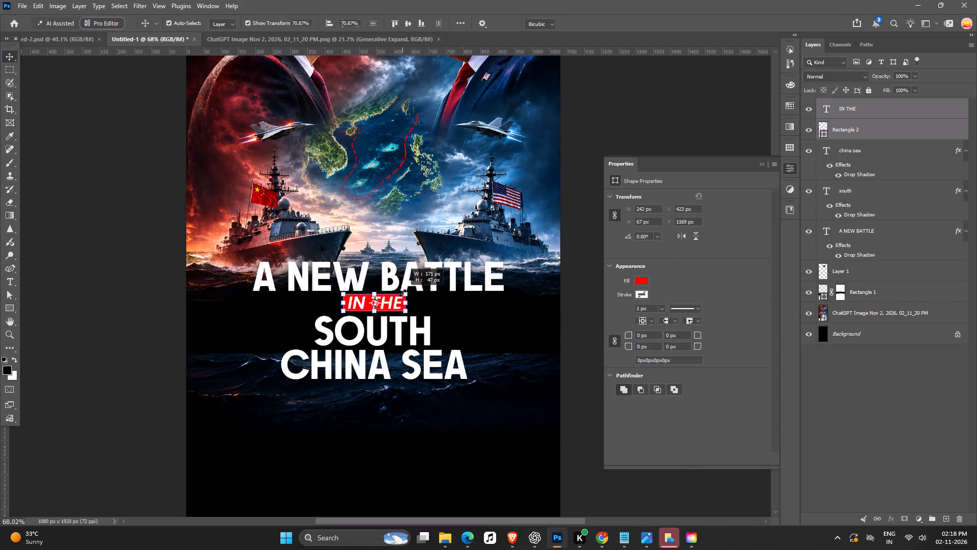
left_click_drag(403, 293, 411, 293, "alt")
left_click_drag(393, 302, 394, 292)
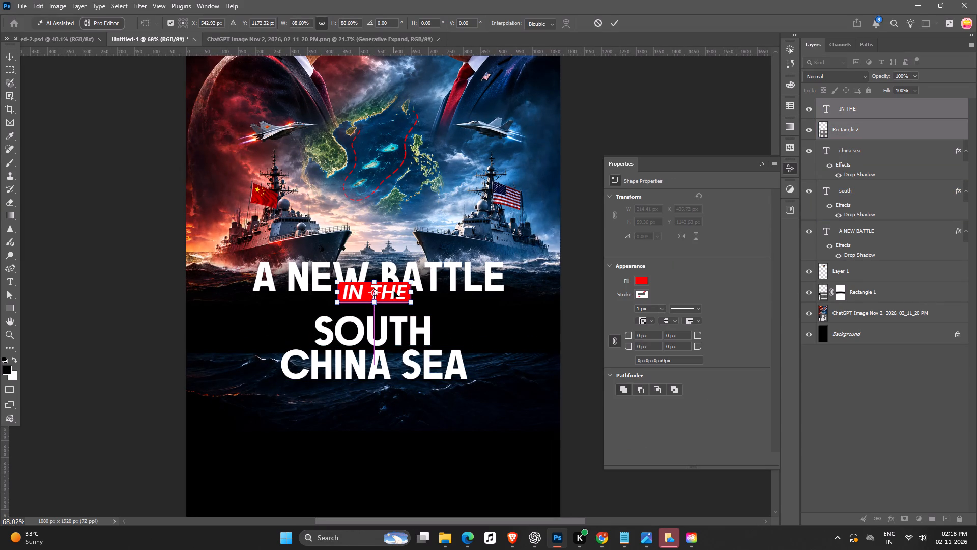
left_click_drag(410, 282, 405, 282, "alt")
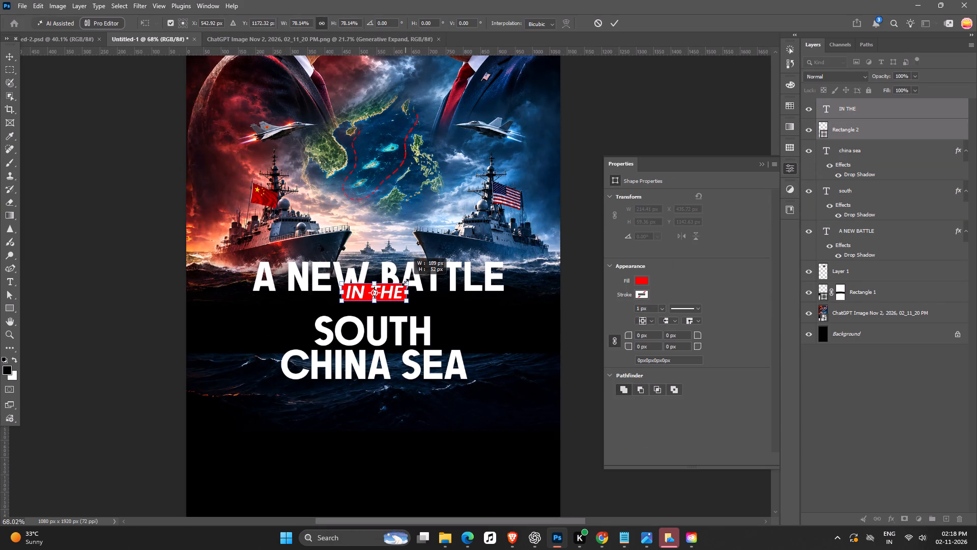
left_click_drag(405, 282, 405, 284, "alt")
left_click(398, 286)
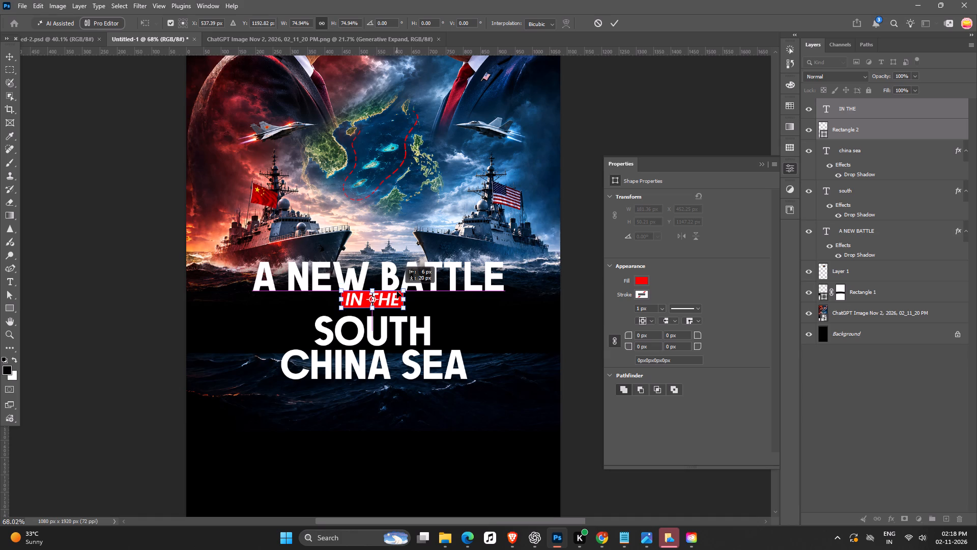
key("Return")
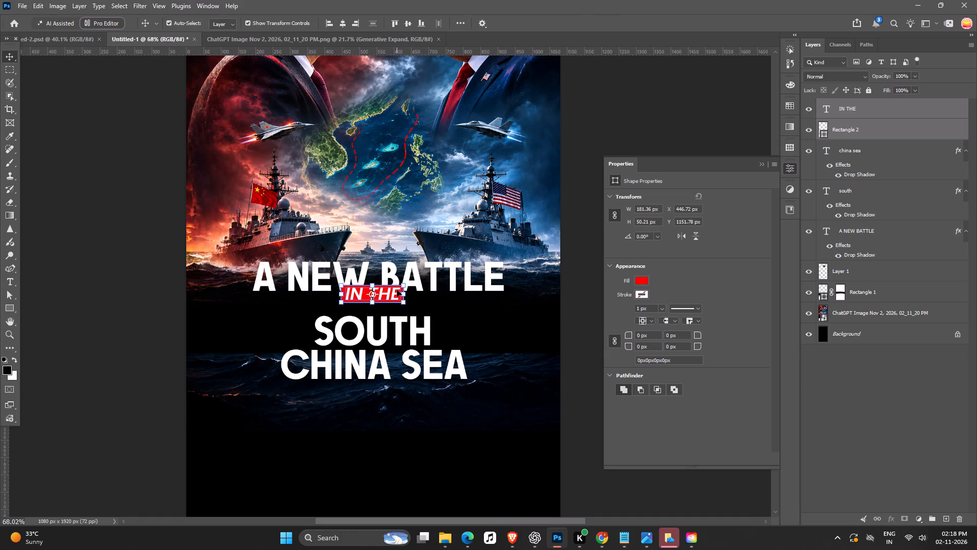
Move the "south" and "china sea" lines together up 20 px, closer to "IN THE".
left_click(379, 336)
left_click(435, 370, "shift")
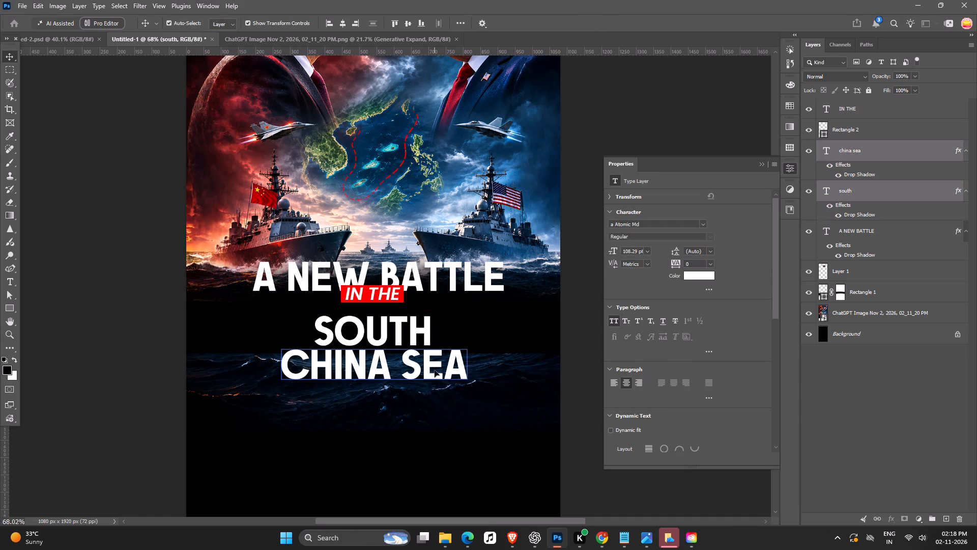
key("shift+Up")
key("shift+Up")
key("shift+Up")
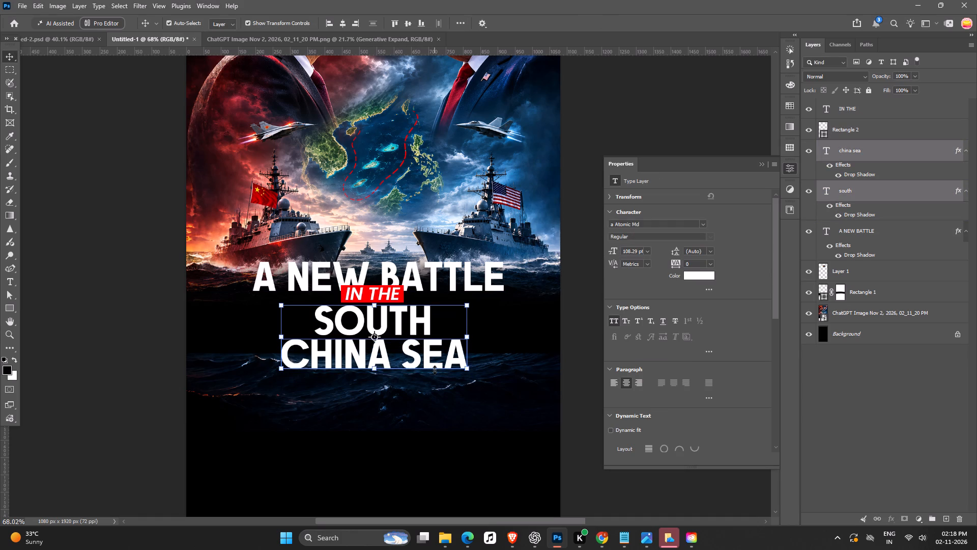
key("shift+Down")
Scale all headline text and the red rectangle together to about 131% and move them down below the warships.
left_click(448, 267, "shift")
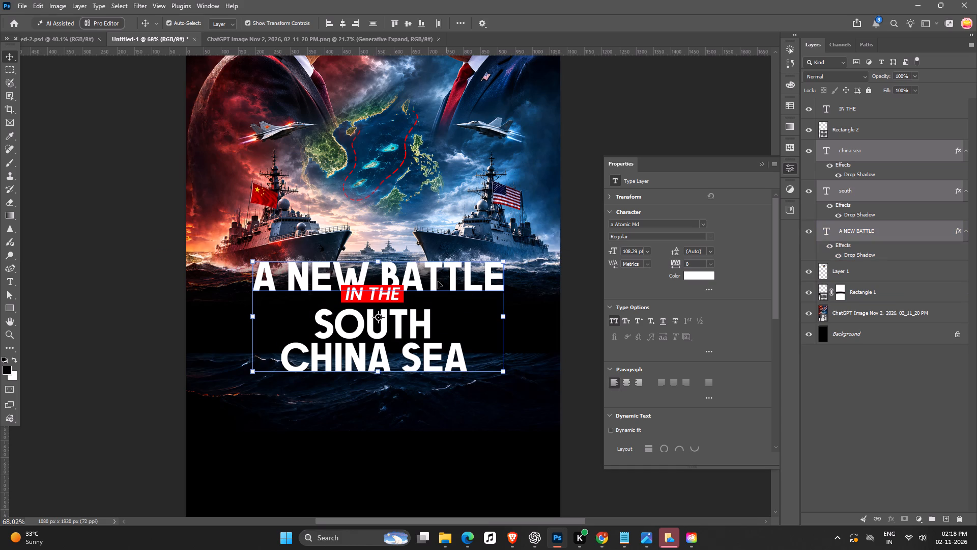
left_click(401, 300, "shift")
left_click(392, 289, "shift")
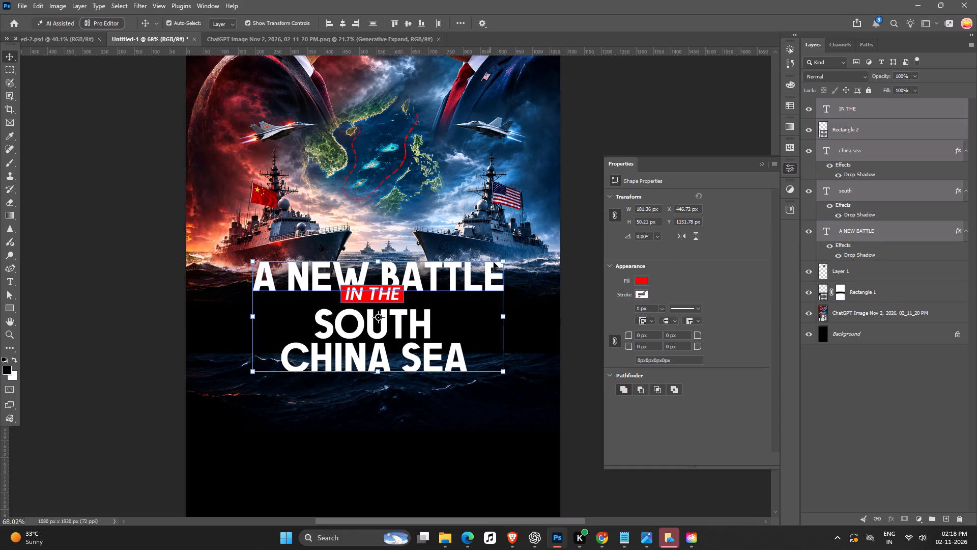
left_click_drag(504, 260, 545, 246, "alt")
left_click_drag(508, 256, 504, 307)
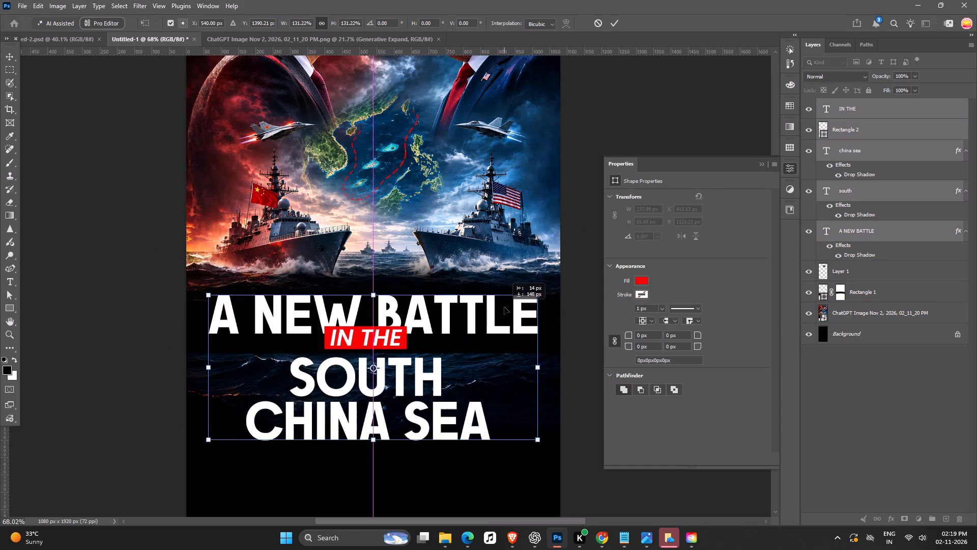
left_click_drag(504, 307, 509, 307)
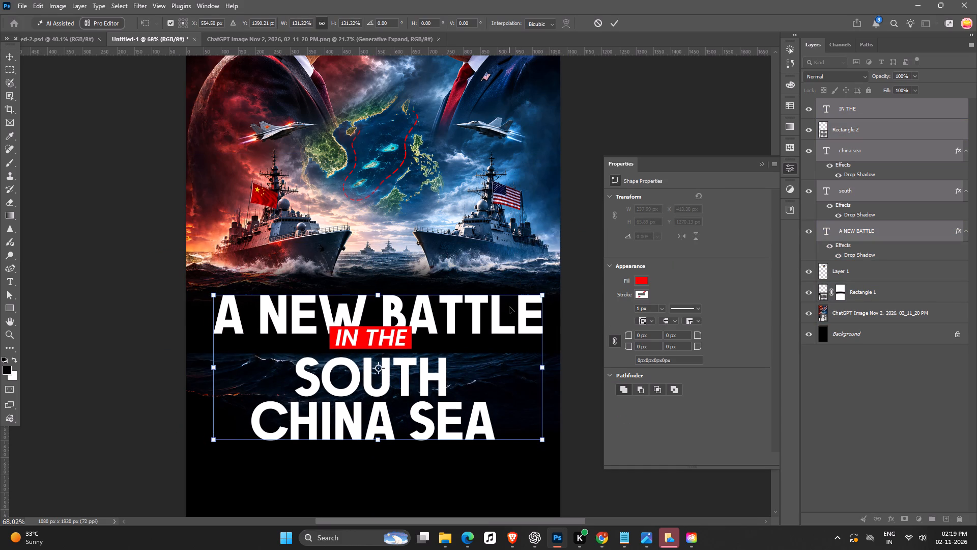
key("Return")
Add a linear black-to-transparent gradient fill rising from the canvas bottom to just below the small thumbnail, at about 138% scale.
scroll(509, 307, "up", 2)
scroll(472, 294, "down", 8, "ctrl")
scroll(389, 344, "down", 5, "ctrl")
left_click(263, 355)
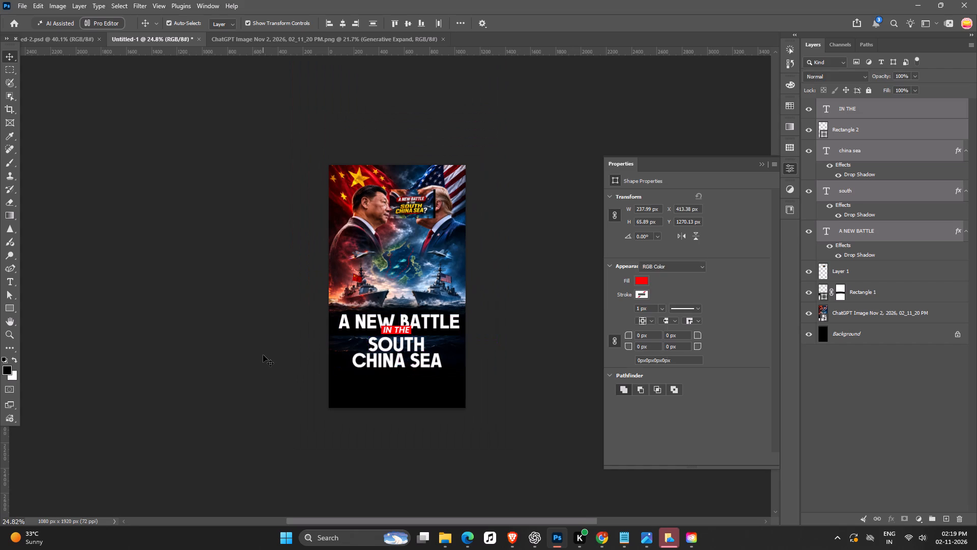
key("space")
key("space")
left_click_drag(263, 355, 263, 349)
scroll(308, 407, "up", 4, "ctrl")
key("space")
key("space")
key("space")
key("space")
key("space")
key("space")
key("space")
key("space")
left_click_drag(375, 431, 372, 388)
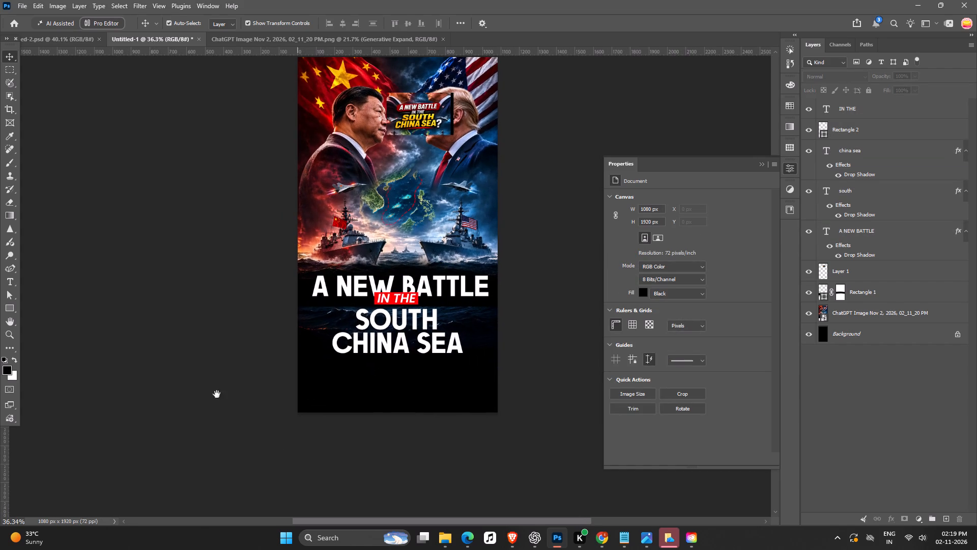
left_click(11, 218)
left_click_drag(402, 229, 392, 416)
left_click_drag(390, 323, 395, 222)
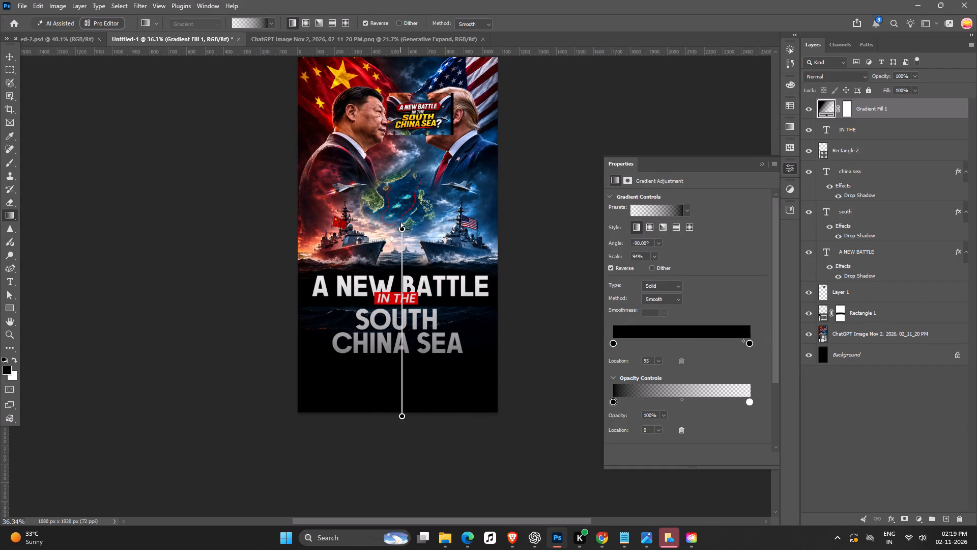
left_click_drag(400, 225, 400, 140)
key("Return")
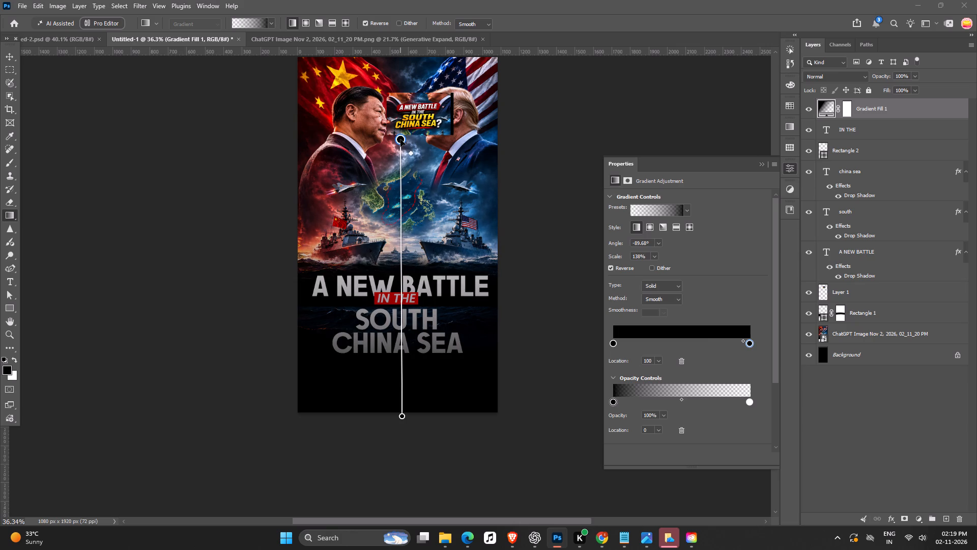
key("Return")
key("Return")
key("Return")
key("Return")
Lower the gradient fill layer five places in the stack so it sits beneath all headline lines and above the small thumbnail.
double_click(9, 54)
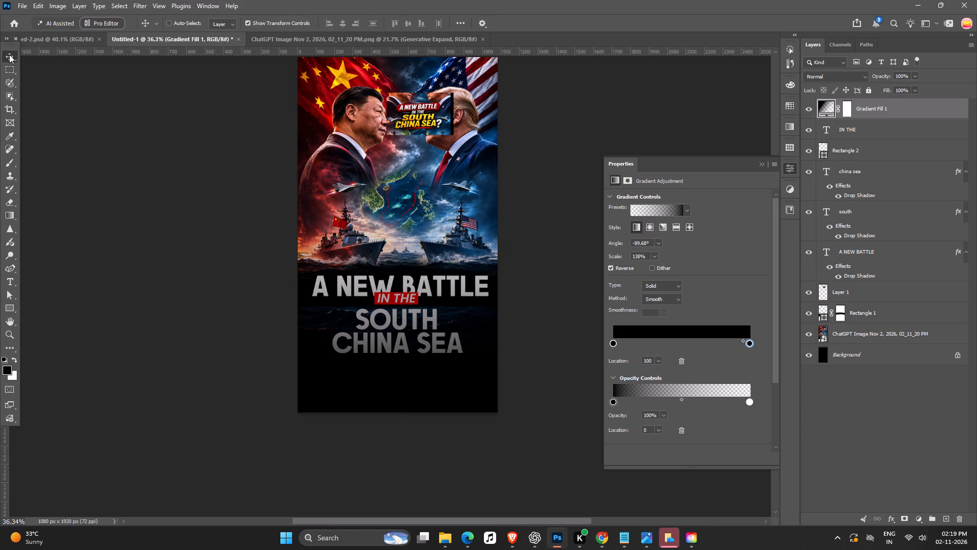
key("ctrl+bracketleft")
key("ctrl+bracketleft")
key("ctrl+bracketleft")
key("ctrl+bracketleft")
key("ctrl+bracketleft")
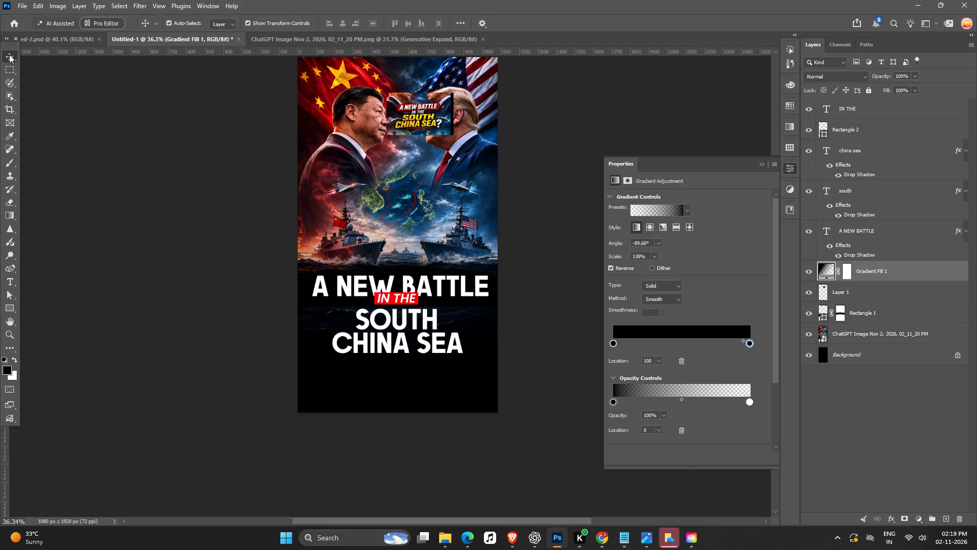
left_click(575, 213)
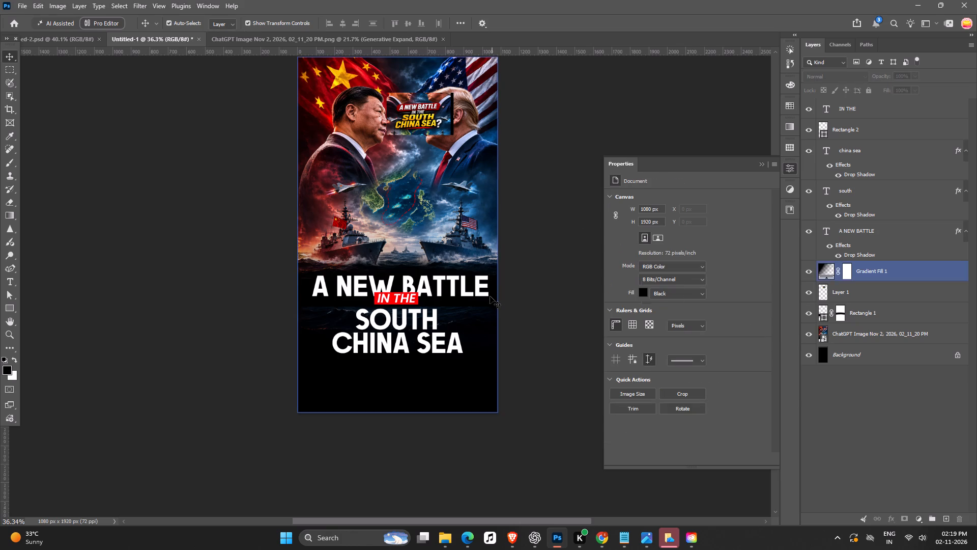
Hide the masked Rectangle 1 layer that lies over the main artwork.
left_click(491, 296)
left_click(805, 314)
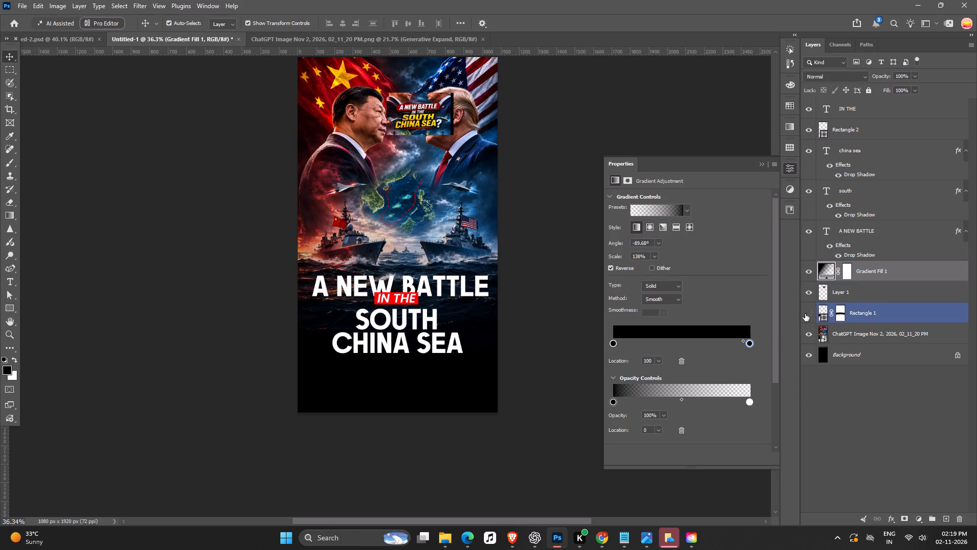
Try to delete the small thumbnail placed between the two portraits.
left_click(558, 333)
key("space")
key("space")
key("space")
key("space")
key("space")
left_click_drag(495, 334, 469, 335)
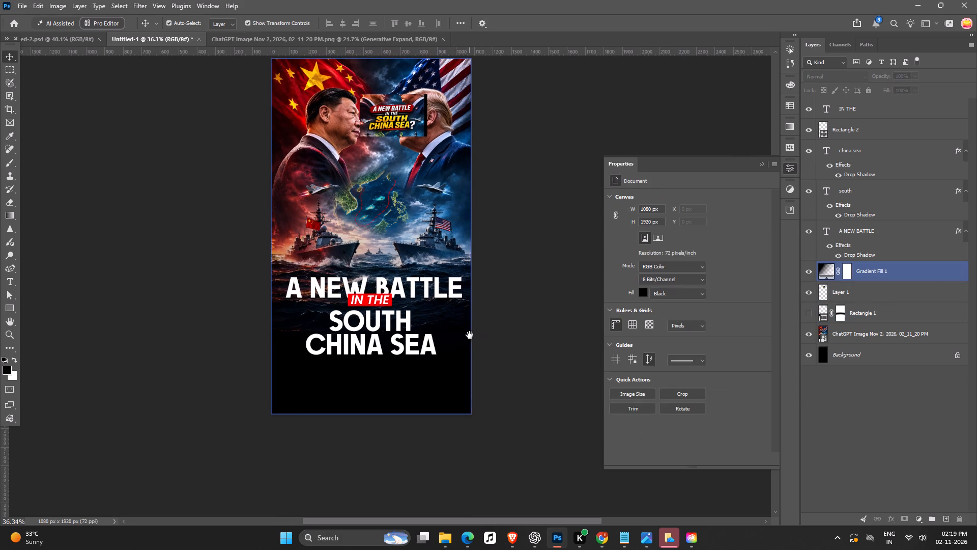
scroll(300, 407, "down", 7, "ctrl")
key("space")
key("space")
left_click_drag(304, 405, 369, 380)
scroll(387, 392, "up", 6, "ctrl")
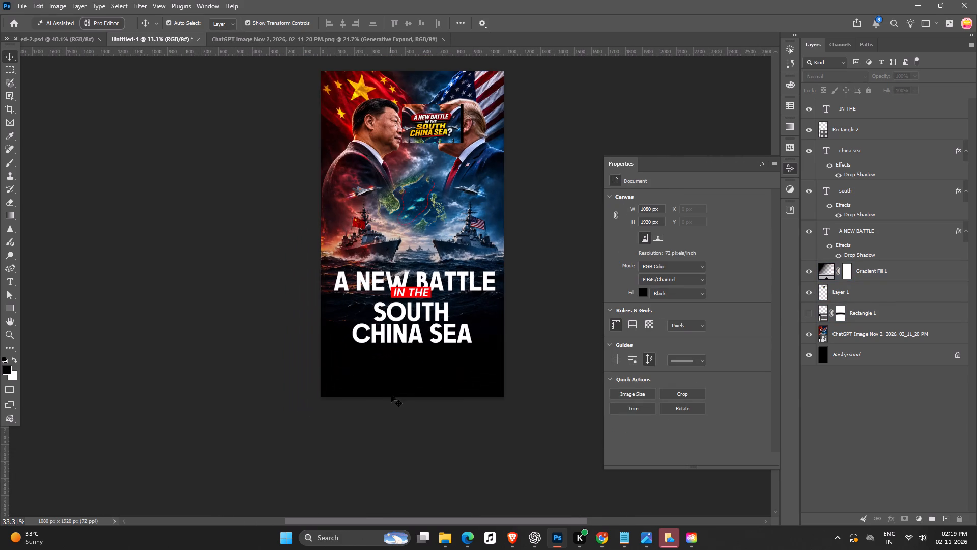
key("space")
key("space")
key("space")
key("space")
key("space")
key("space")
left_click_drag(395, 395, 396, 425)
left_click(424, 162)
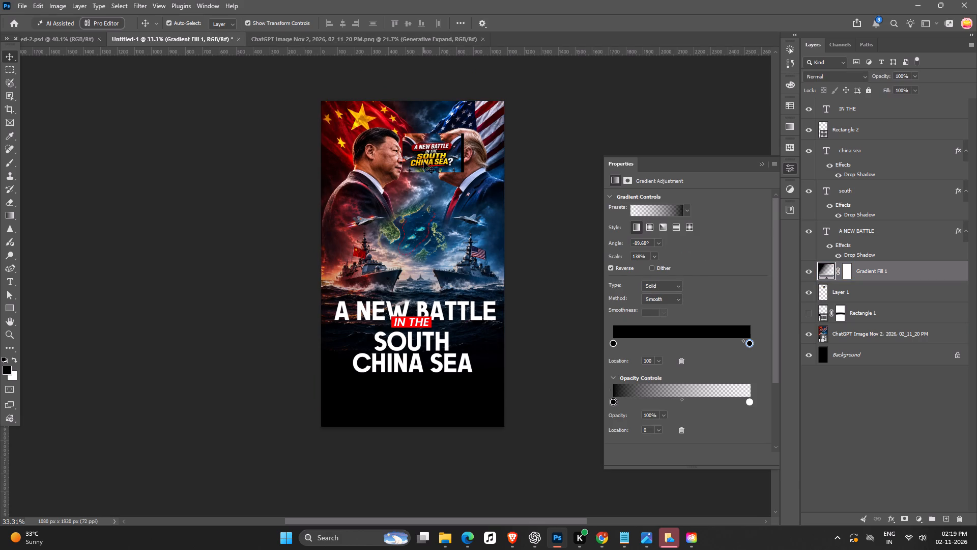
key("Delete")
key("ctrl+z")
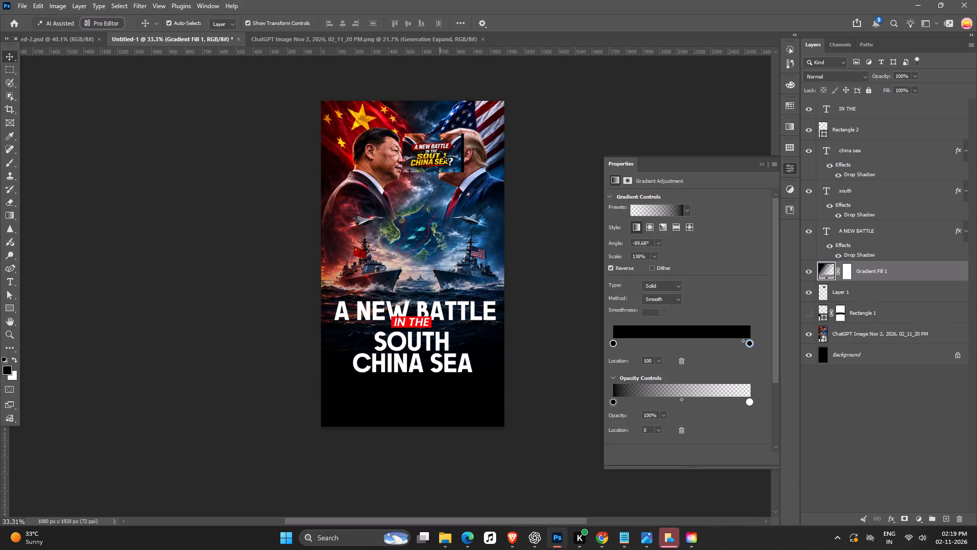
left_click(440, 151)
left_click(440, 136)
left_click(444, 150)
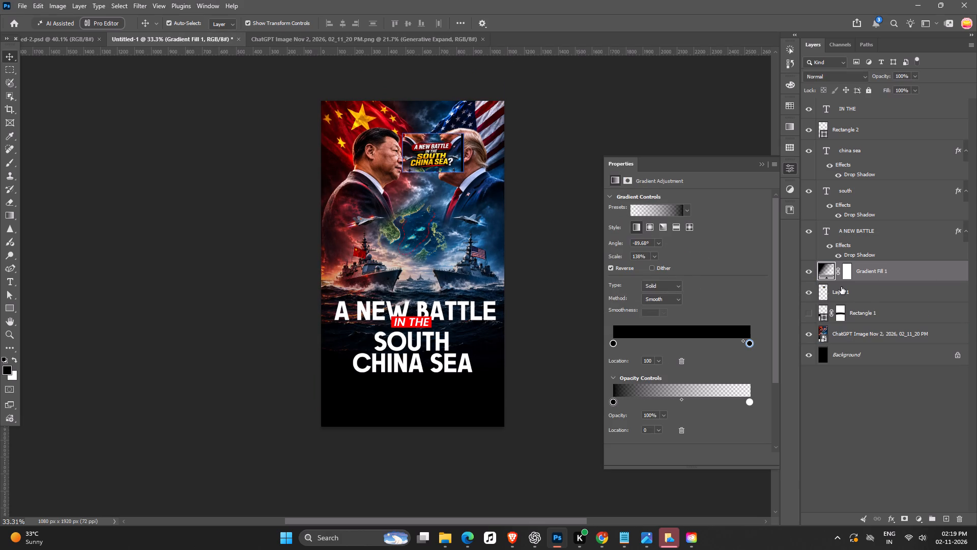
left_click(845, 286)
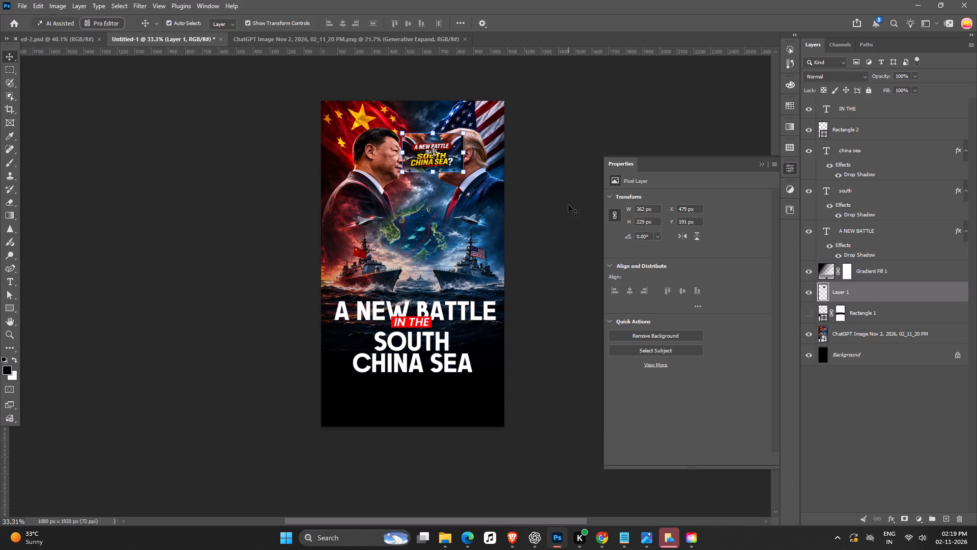
Add a question mark to the end of the "china sea" text line.
double_click(438, 364)
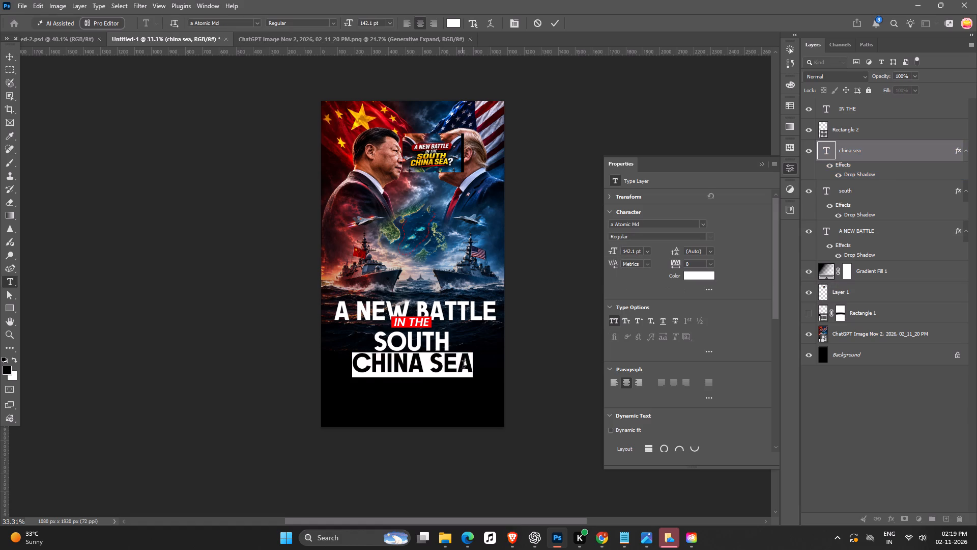
left_click(468, 366)
key("shift+question")
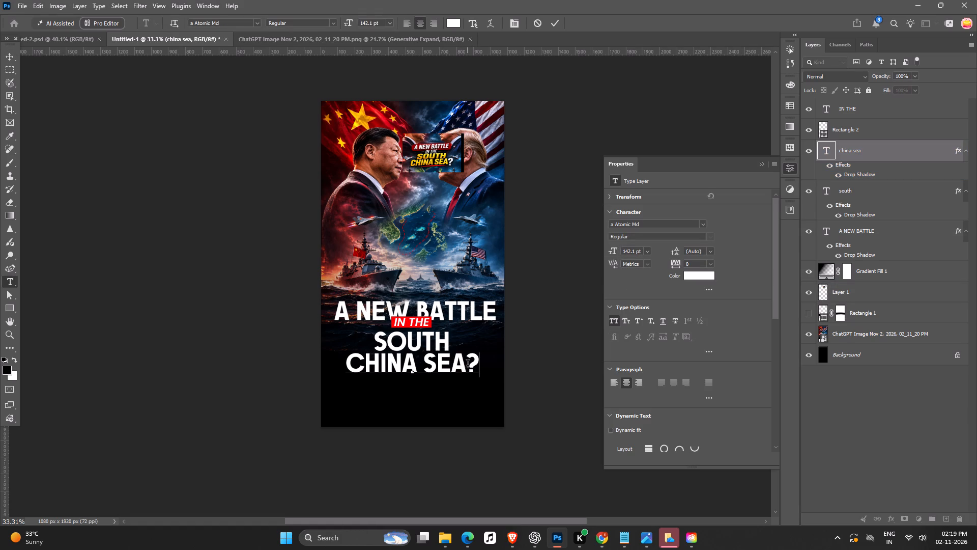
key("Return")
left_click(565, 330)
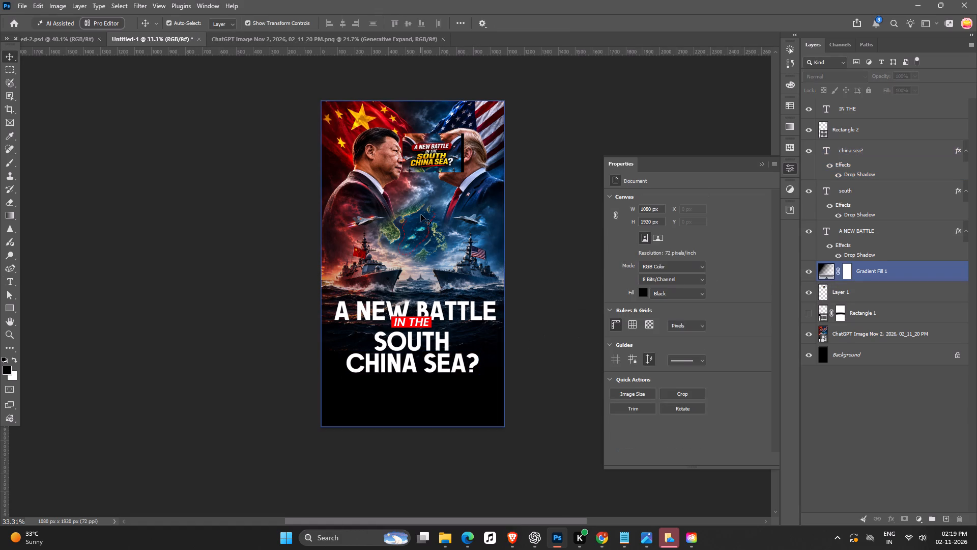
Shift the gradient fill straight down by about 75 px.
left_click_drag(421, 214, 420, 227)
left_click(420, 228)
Move the main artwork image straight down by 110 px so the portraits and flags sit lower on the canvas.
left_click(863, 338)
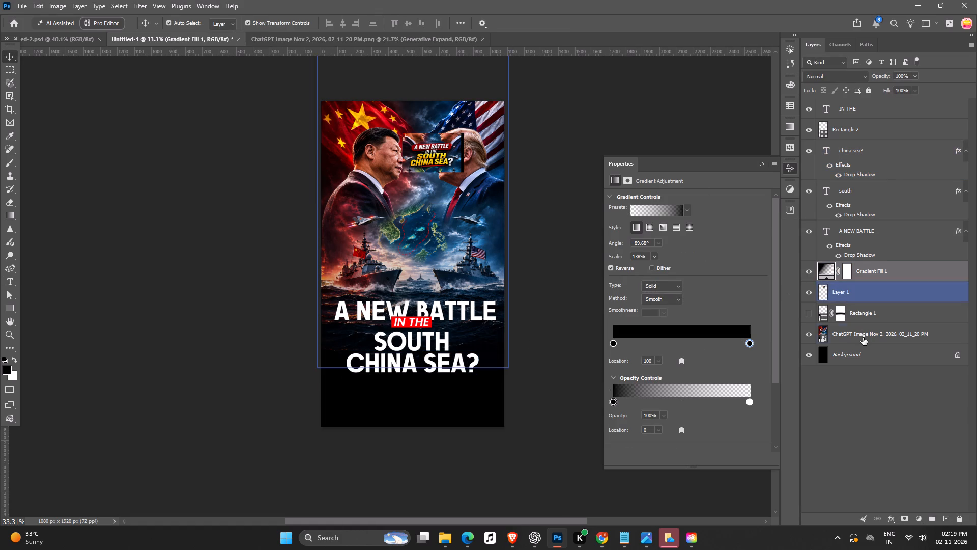
key("shift+Down")
key("shift+Down")
key("shift+Down")
key("shift+Down")
key("shift+Down")
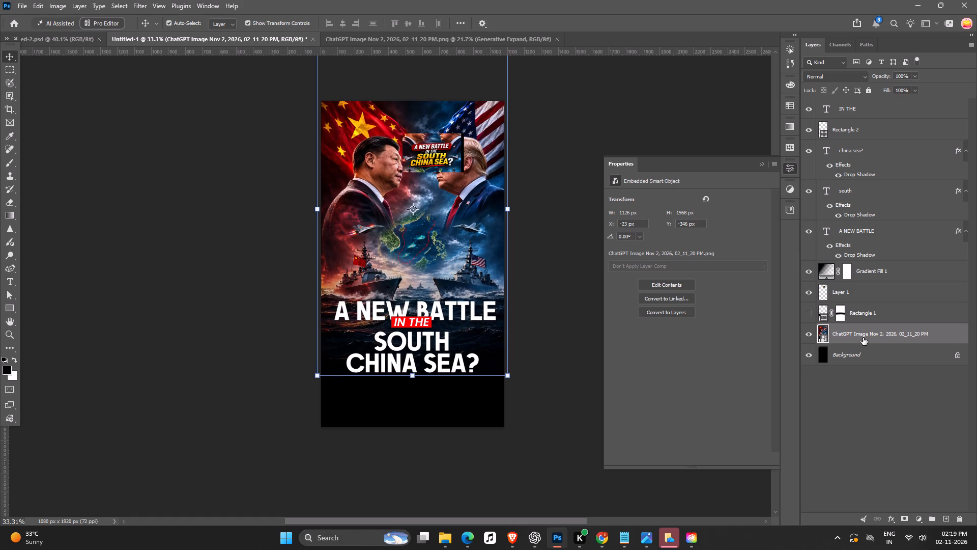
key("shift+Down")
key("shift+Down")
key("shift+Down")
key("shift+Down")
key("shift+Down")
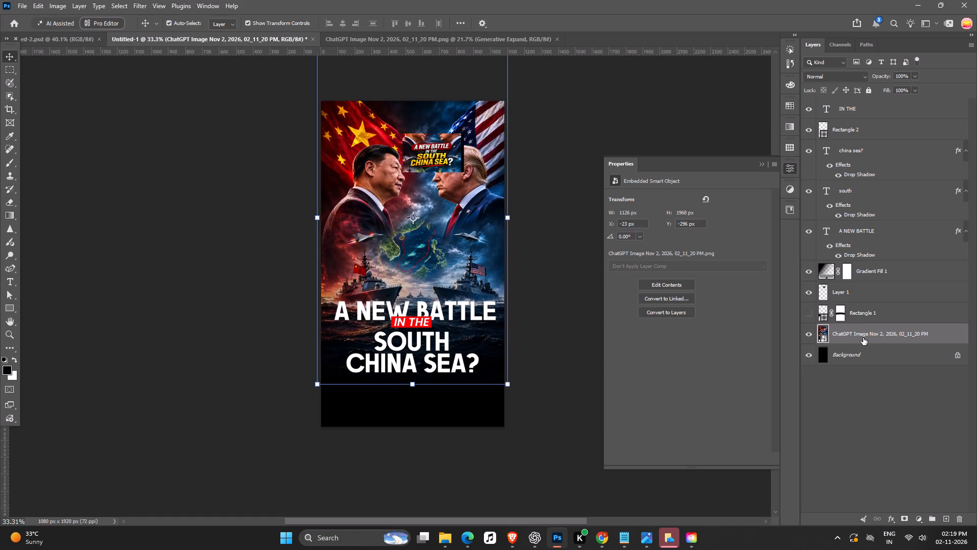
key("shift+Down")
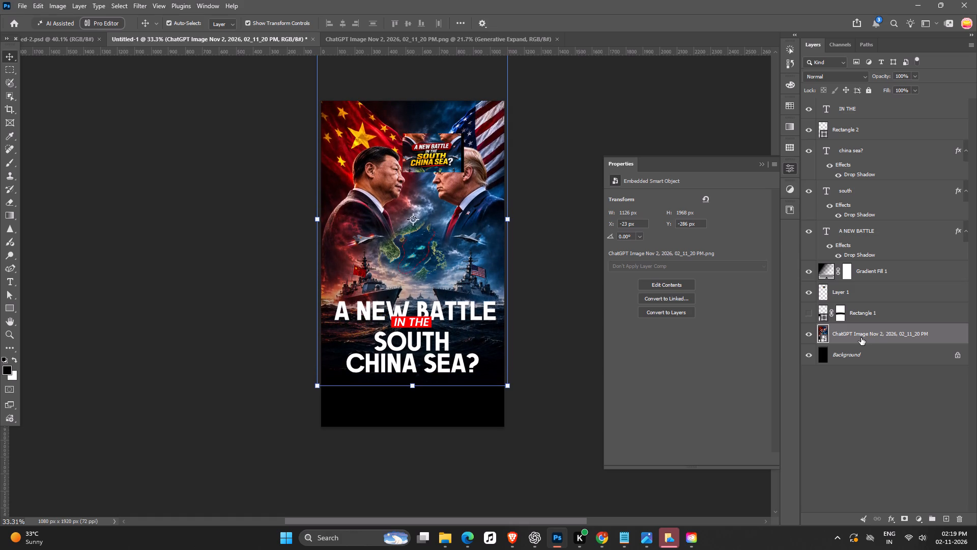
left_click(592, 144)
Hide the small reference thumbnail on Layer 1 that overlaps the portraits.
left_click(432, 159)
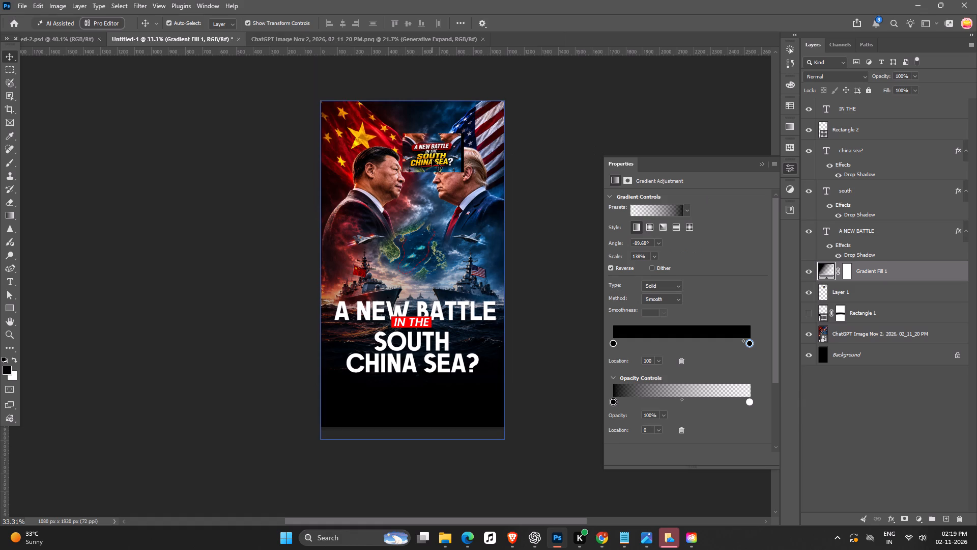
left_click(808, 298)
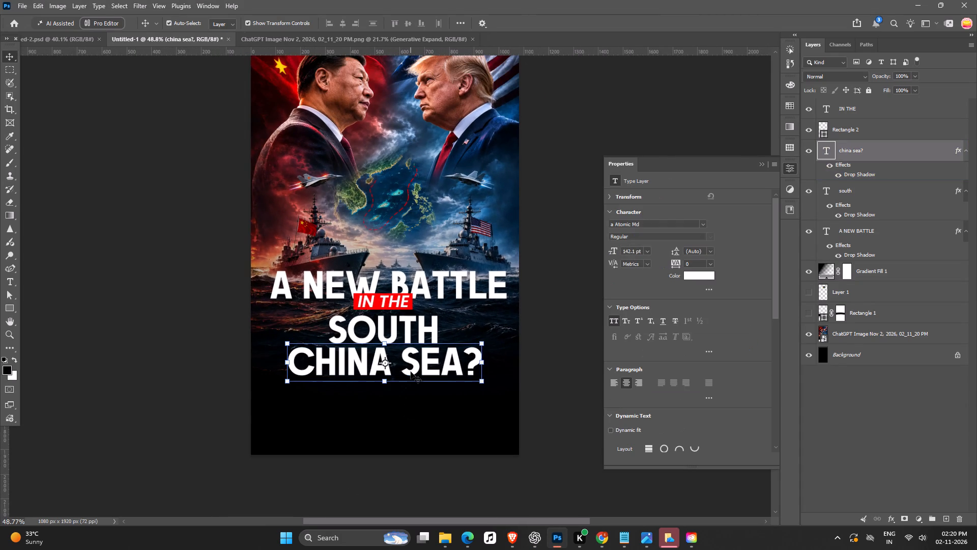
left_click(403, 324, "shift")
left_click(399, 285, "shift")
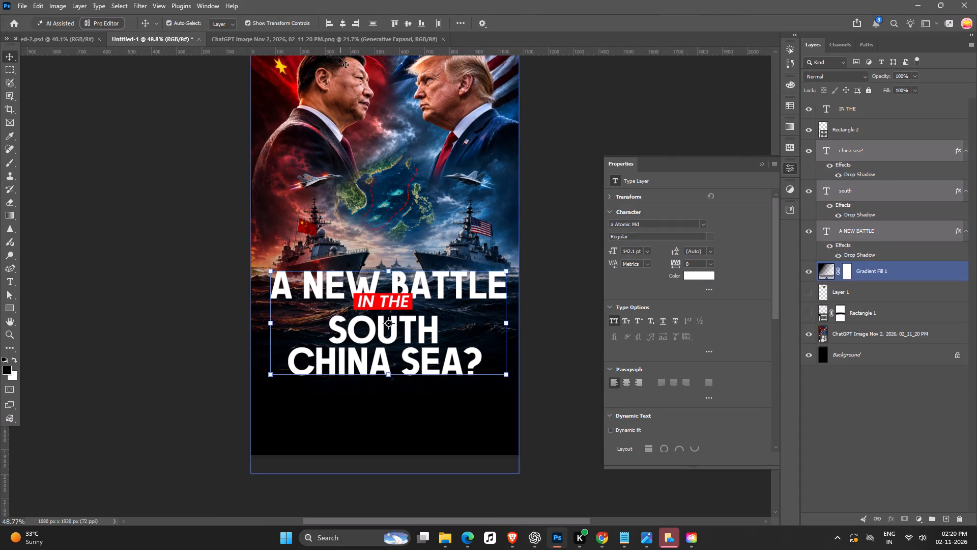
left_click(342, 27)
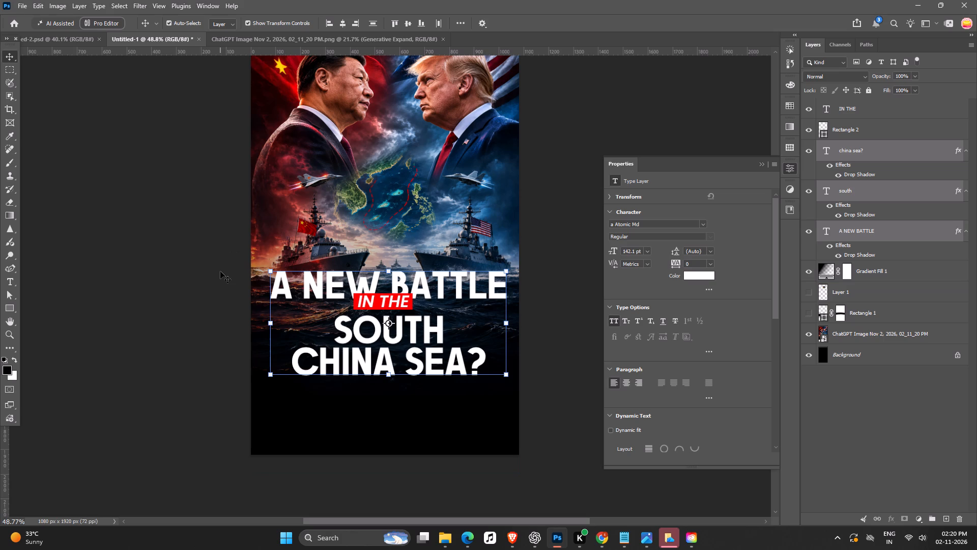
Move the headline lines, "IN THE", its red rectangle and the gradient fill together 8 px left and 24 px down.
scroll(356, 321, "up", 7, "ctrl")
left_click(351, 280, "shift")
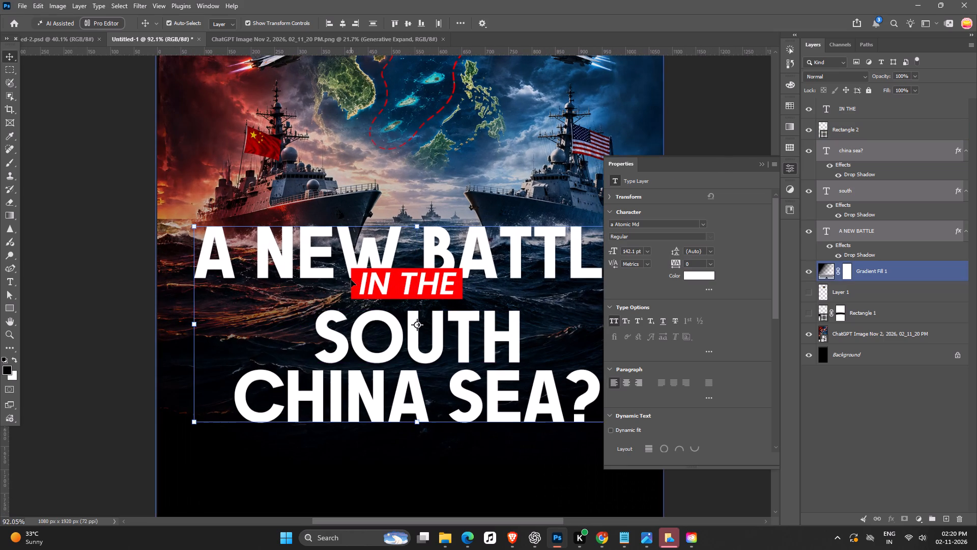
left_click(353, 281, "shift")
left_click(375, 283, "shift")
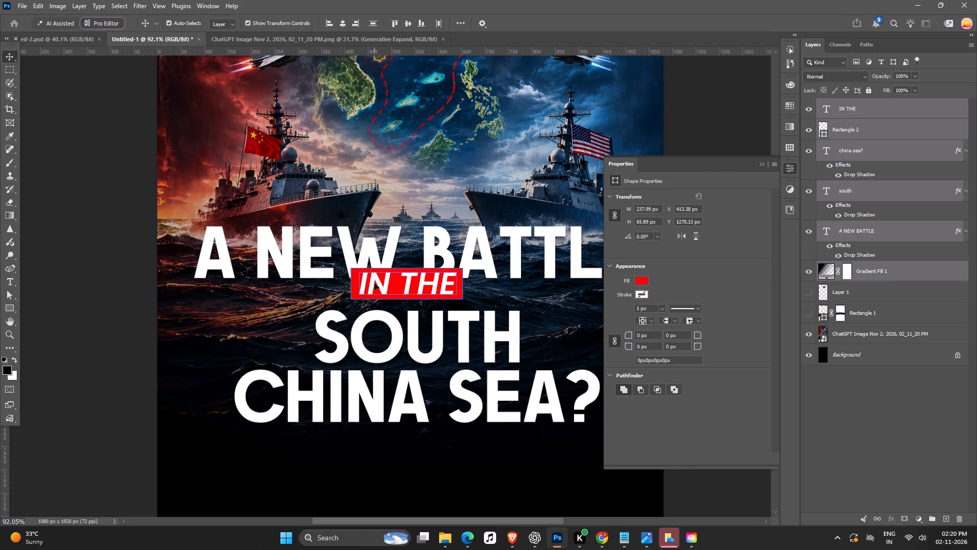
key("shift+Left")
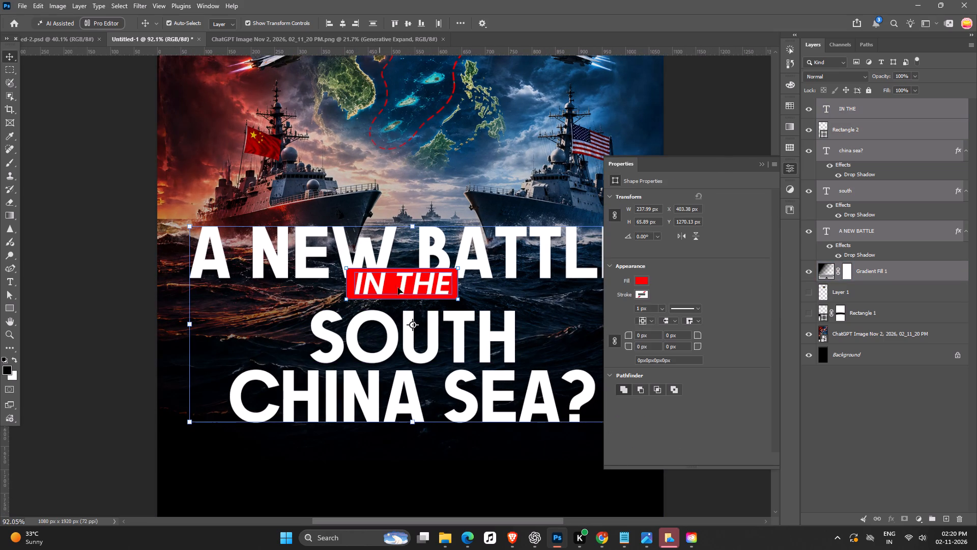
scroll(404, 289, "down", 8, "ctrl")
key("Right")
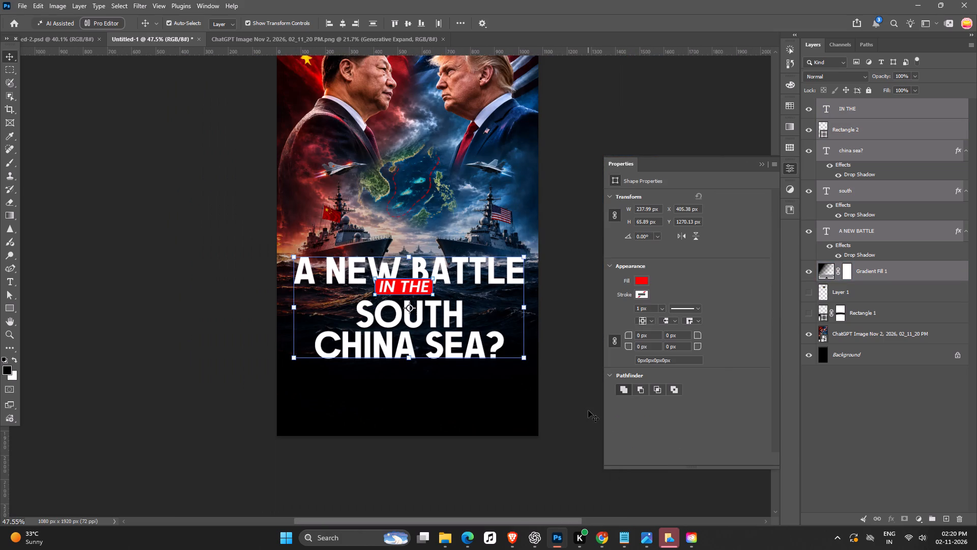
key("Down")
key("Down")
key("Return")
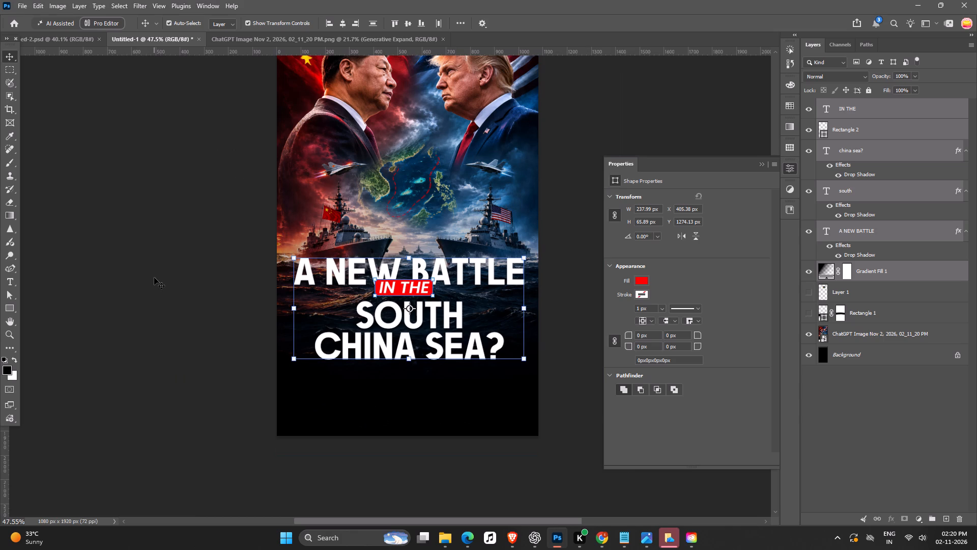
key("shift+Down")
key("shift+Down")
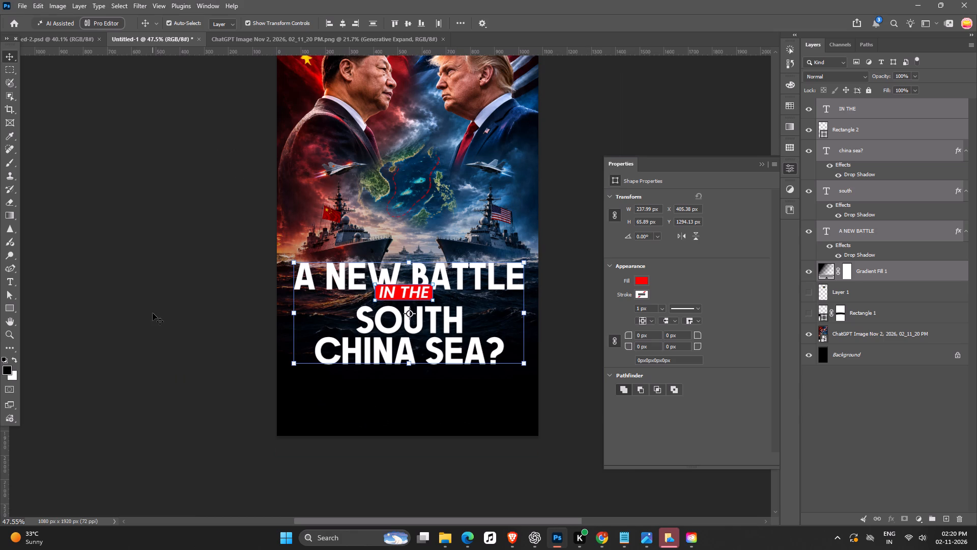
left_click(153, 313)
Move the ChatGPT portrait image layer 10 px down, to a vertical position of -276 px.
key("space")
key("space")
key("space")
key("space")
key("space")
key("space")
key("space")
key("space")
key("space")
key("space")
key("space")
key("space")
key("space")
key("space")
left_click_drag(431, 455, 405, 459)
scroll(405, 459, "down", 8, "ctrl")
key("space")
scroll(405, 458, "up", 4, "ctrl")
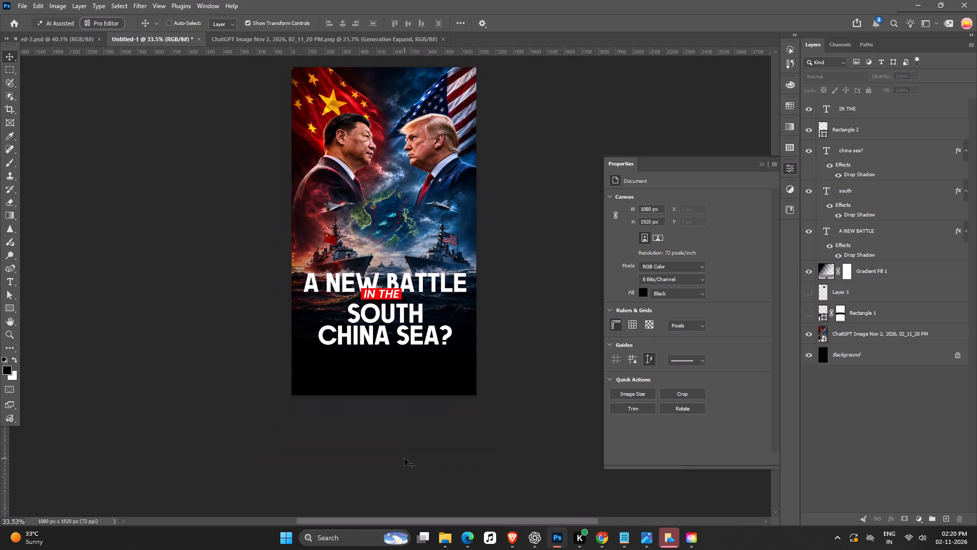
left_click(398, 198)
left_click(892, 327)
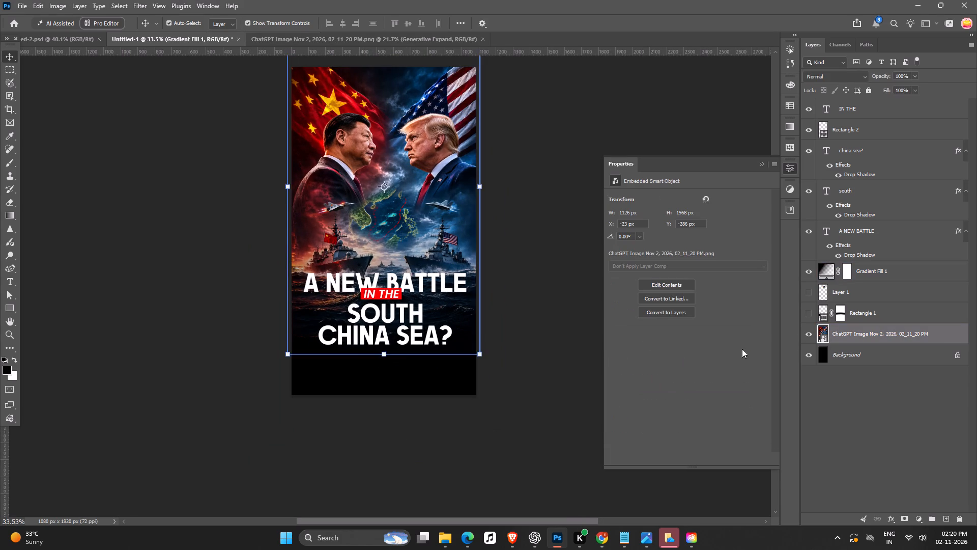
scroll(429, 309, "down", 4, "ctrl")
key("shift+Down")
key("shift+Down")
key("shift+Down")
key("shift+Down")
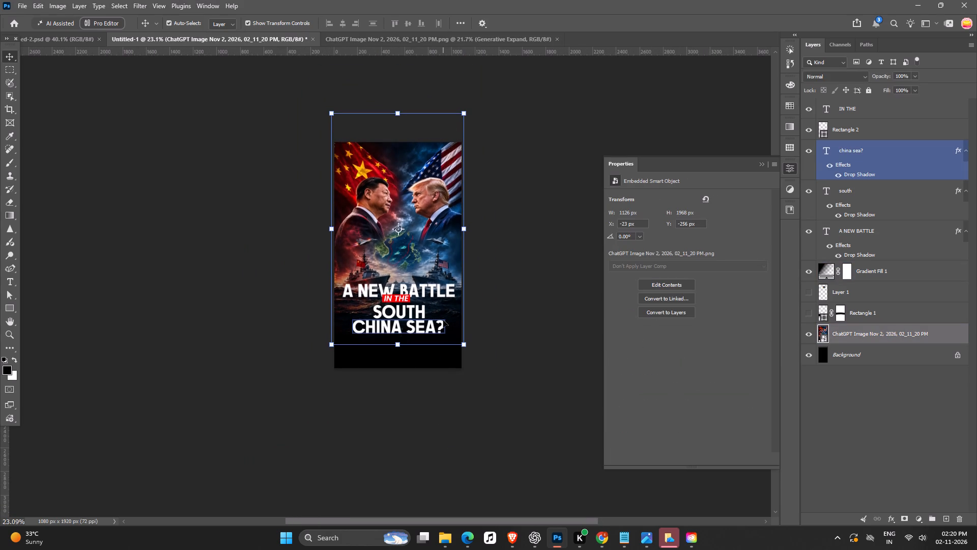
key("shift+Down")
key("shift+Down")
key("shift+Up")
key("shift+Up")
key("shift+Up")
key("shift+Up")
key("shift+Up")
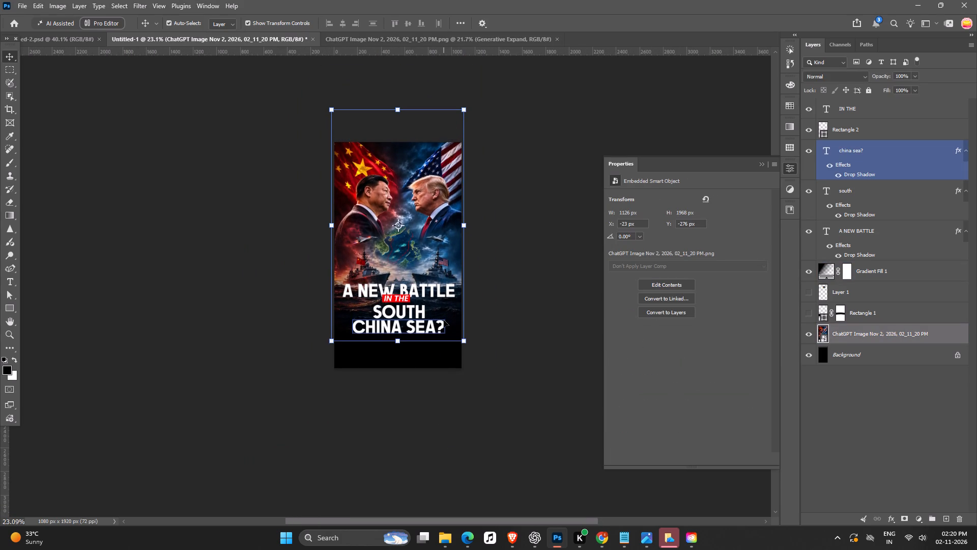
scroll(422, 224, "up", 4, "ctrl")
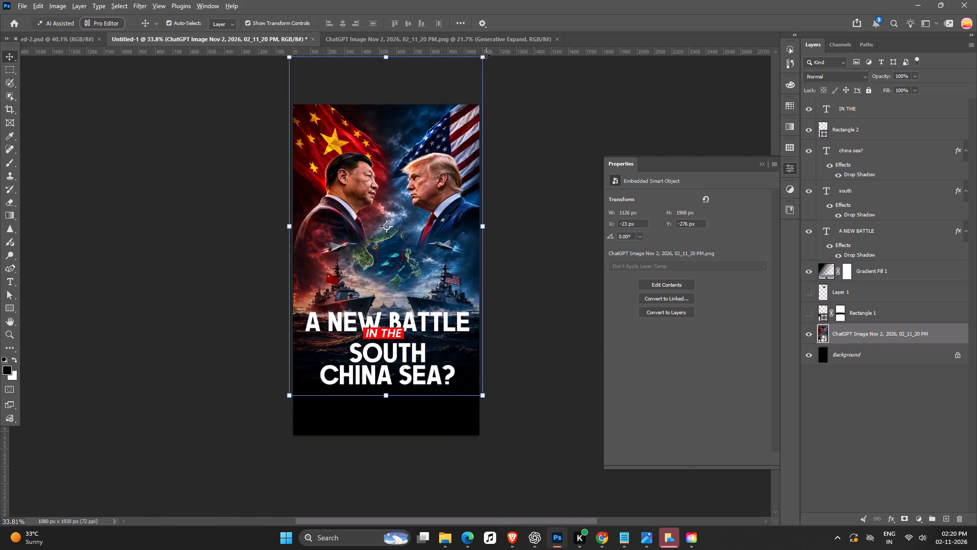
Scale the portrait image down about its centre to roughly 1096 × 1916 px.
left_click_drag(486, 58, 478, 59, "alt")
key("Return")
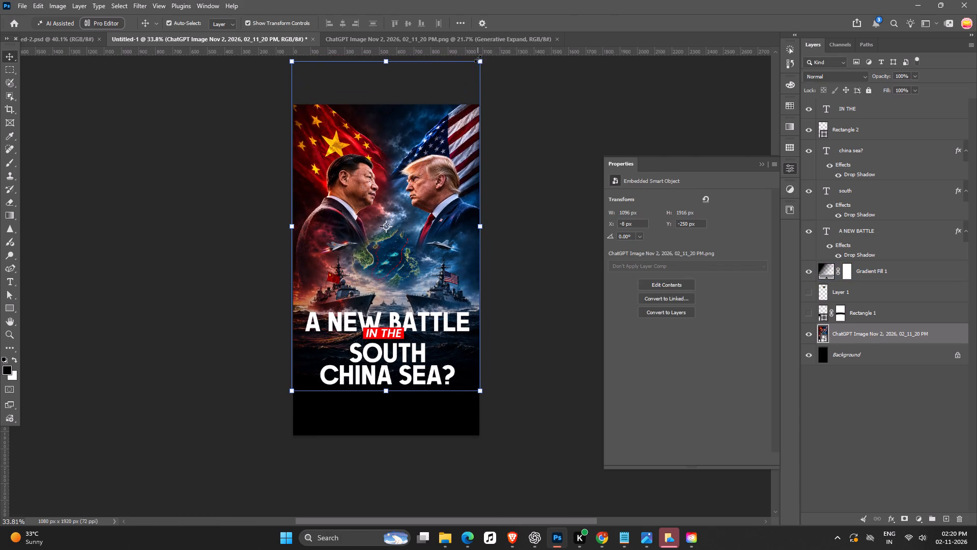
left_click(580, 250)
Place the LPT PG reel logo from the All Size Logos folder onto the cover at 100% size.
key("space")
key("space")
key("space")
key("space")
key("space")
left_click_drag(557, 332, 537, 318)
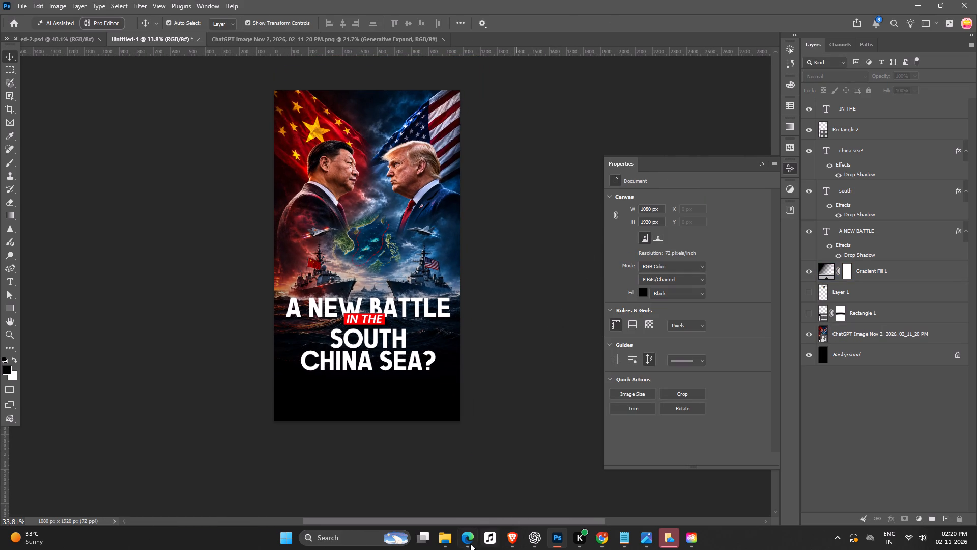
left_click(445, 541)
double_click(60, 200)
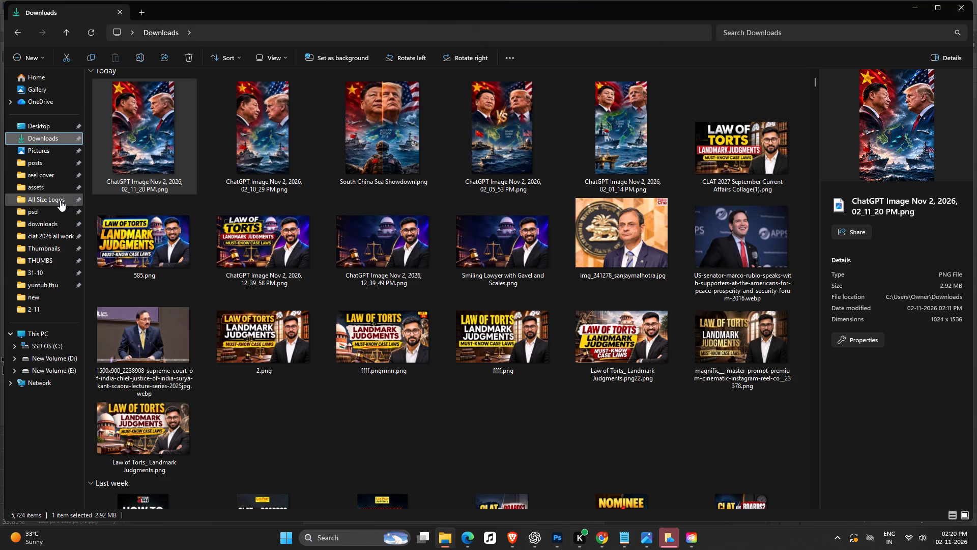
scroll(439, 494, "down", 16)
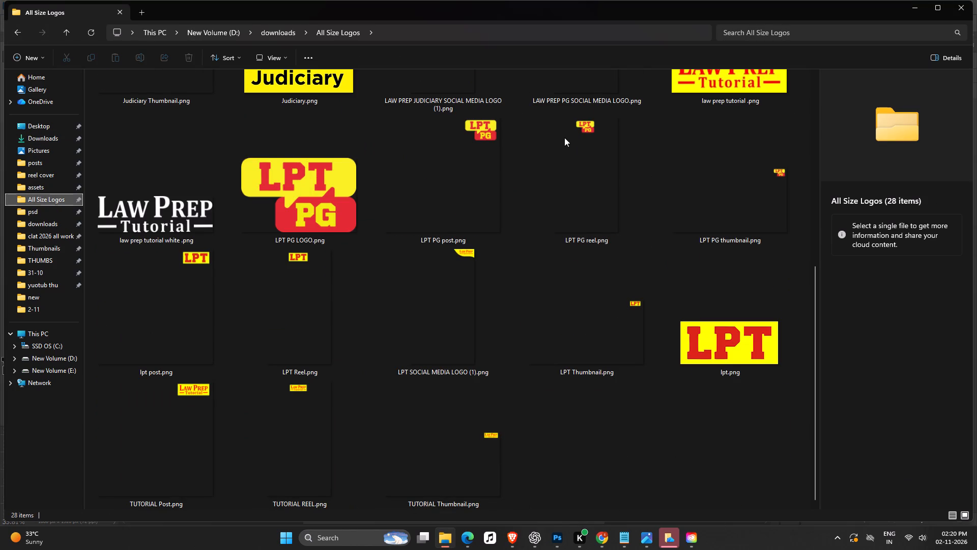
left_click_drag(585, 133, 394, 390)
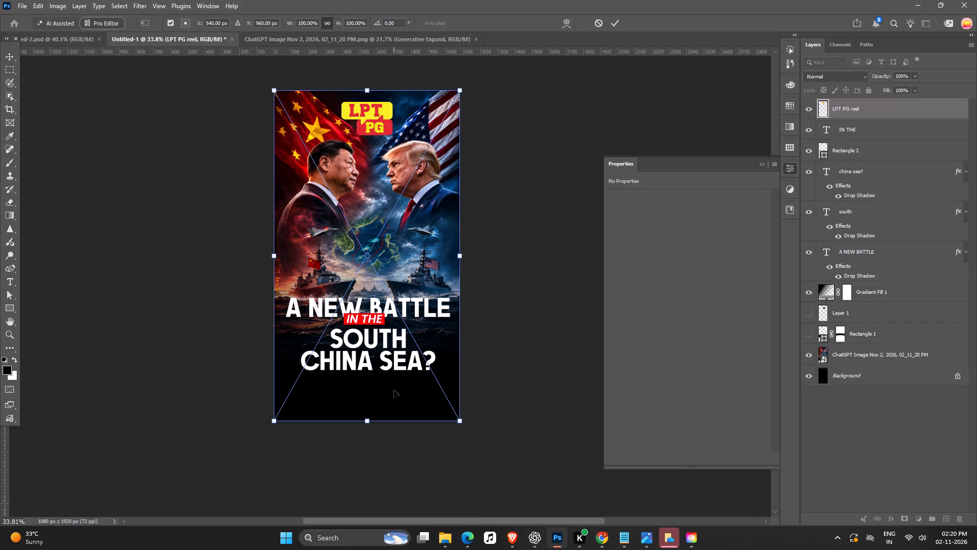
key("Return")
left_click(542, 264)
Draw a rectangle about 1348 × 498 px across the headline area, spanning past both canvas edges, and fill it black.
key("space")
key("space")
key("space")
key("space")
key("space")
key("space")
key("space")
key("space")
key("space")
key("space")
key("space")
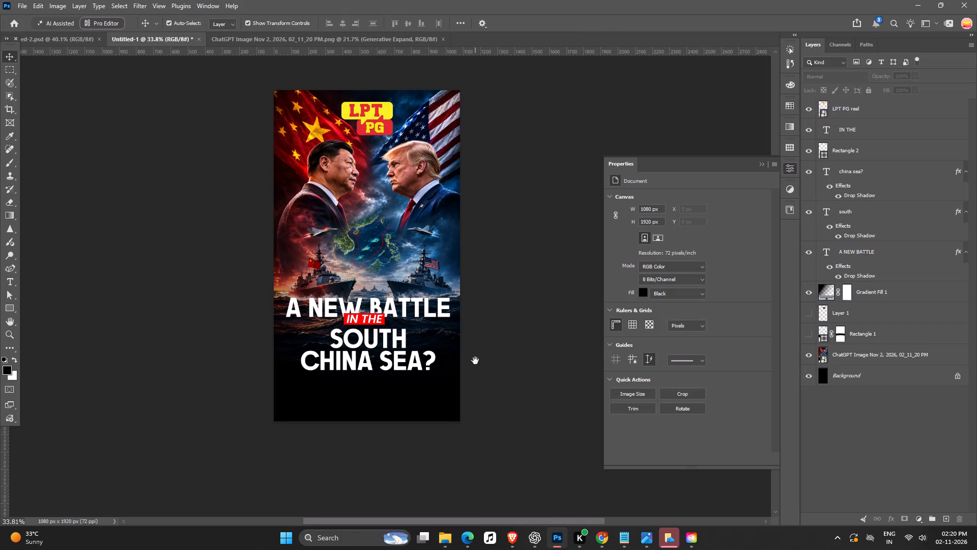
left_click_drag(475, 361, 494, 356)
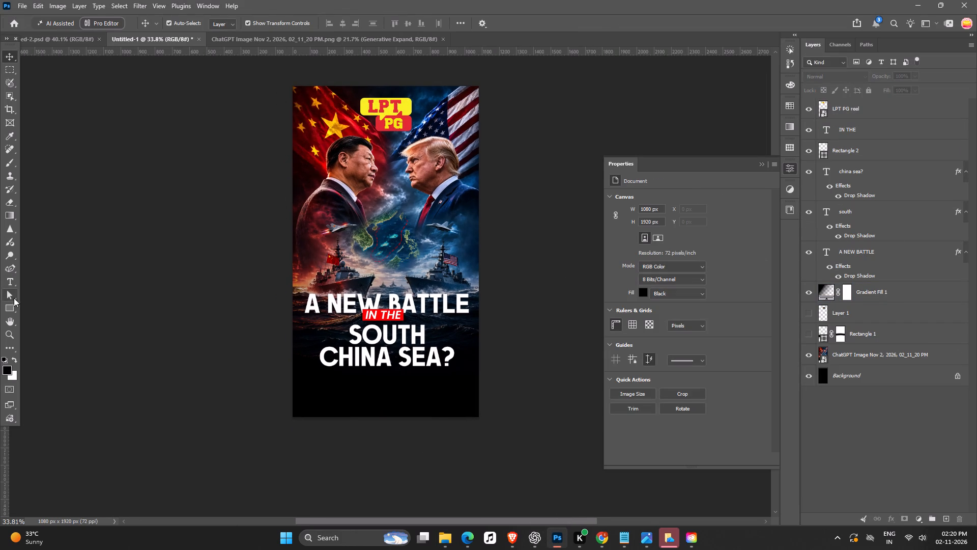
left_click_drag(11, 305, 19, 306)
left_click_drag(274, 291, 506, 376)
double_click(820, 105)
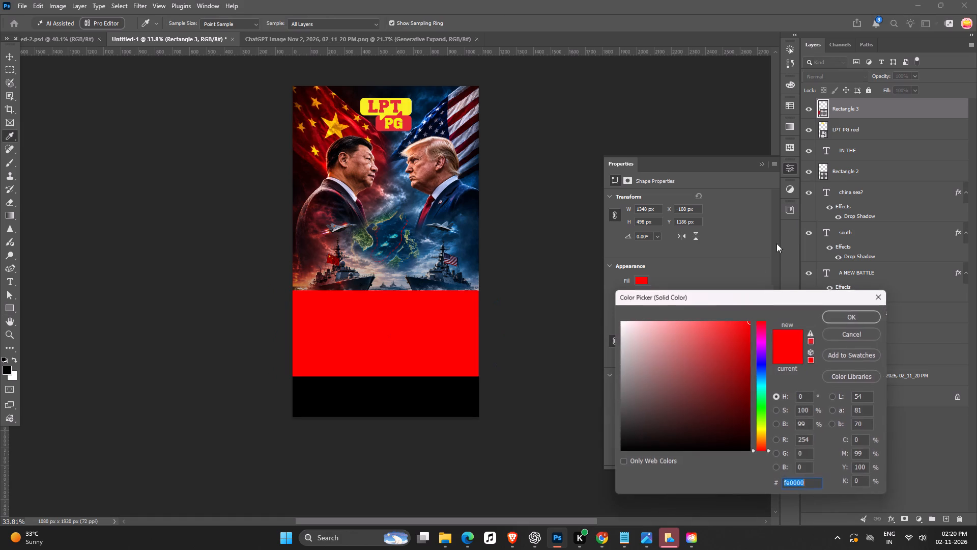
left_click_drag(704, 340, 584, 469)
left_click(845, 316)
Move the new black rectangle down the layer stack to sit directly above the ChatGPT portrait image.
key("ctrl+shift+bracketleft")
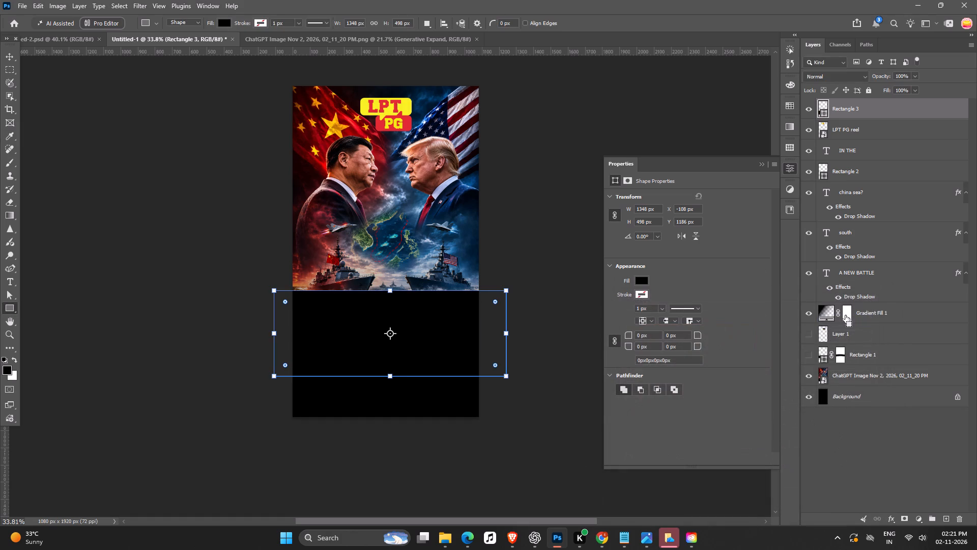
key("ctrl+bracketright")
Convert the black rectangle to a smart object and apply a Gaussian Blur with a radius of 187.7 pixels.
scroll(845, 316, "up", 1)
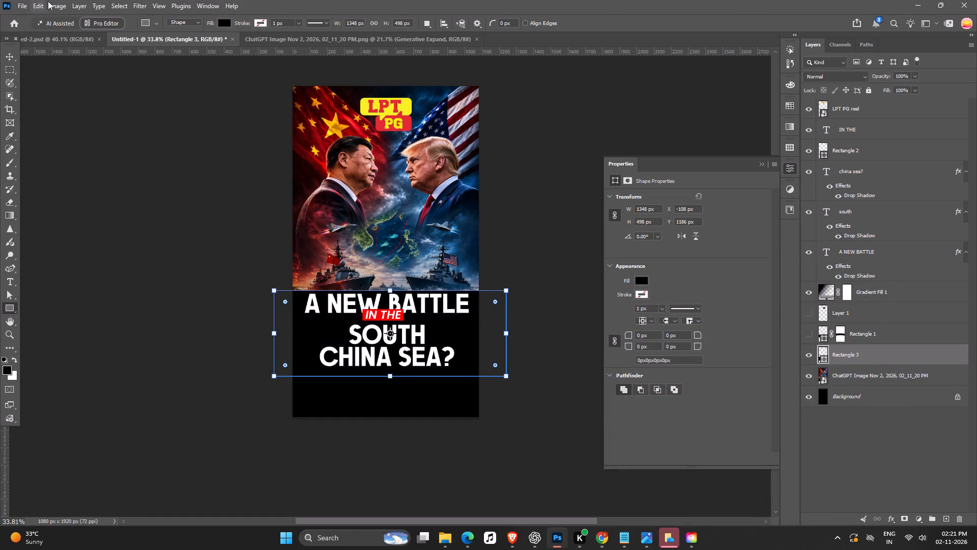
left_click(137, 9)
left_click(148, 147)
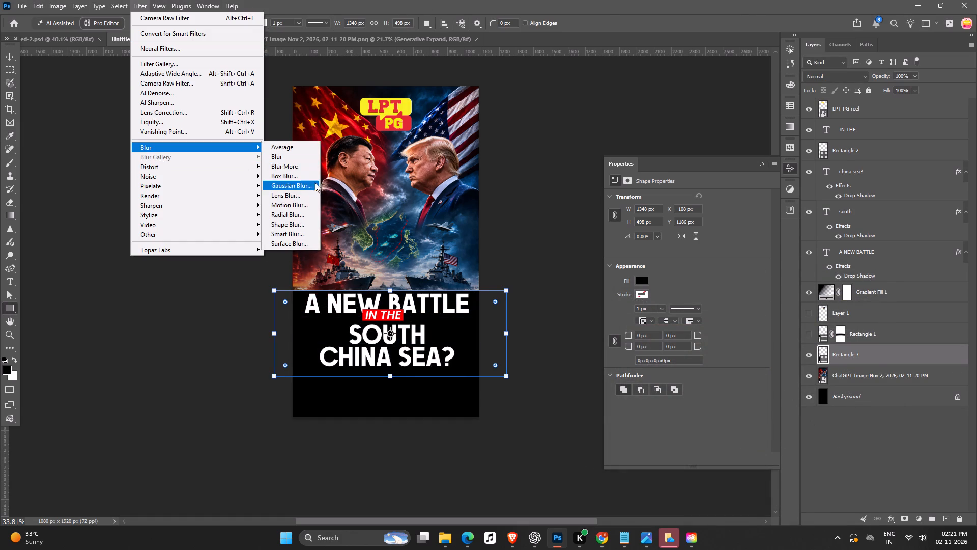
left_click(291, 188)
left_click(485, 199)
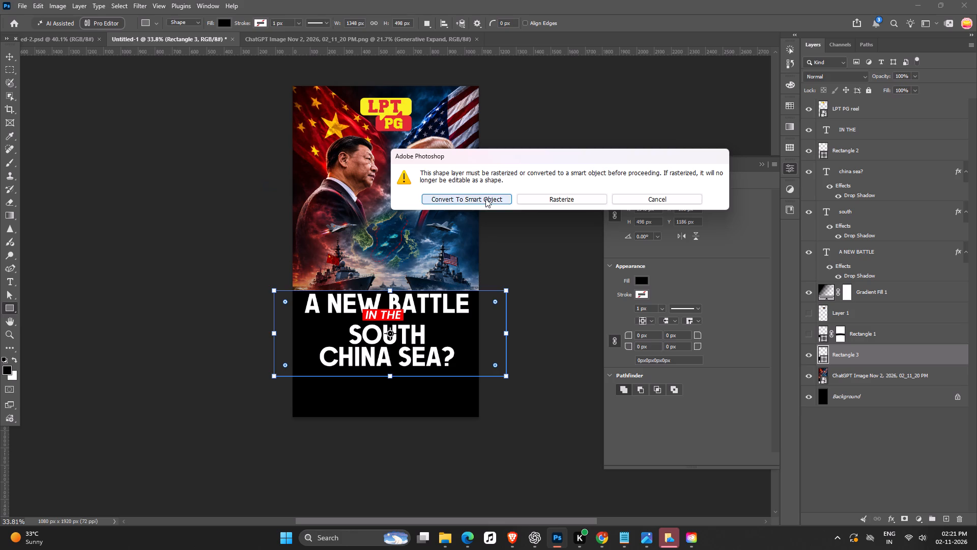
left_click_drag(156, 268, 158, 267)
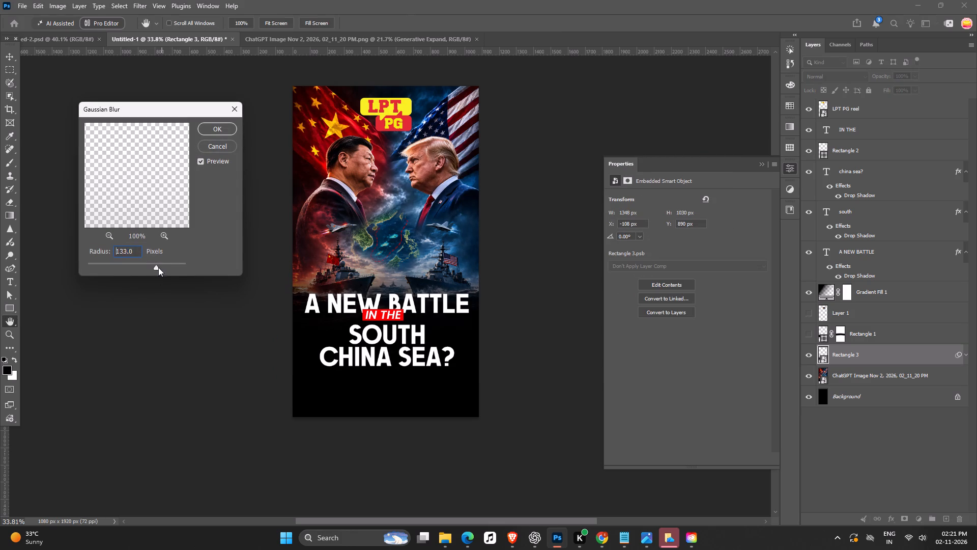
left_click_drag(158, 267, 160, 266)
left_click(853, 356)
left_click(853, 447)
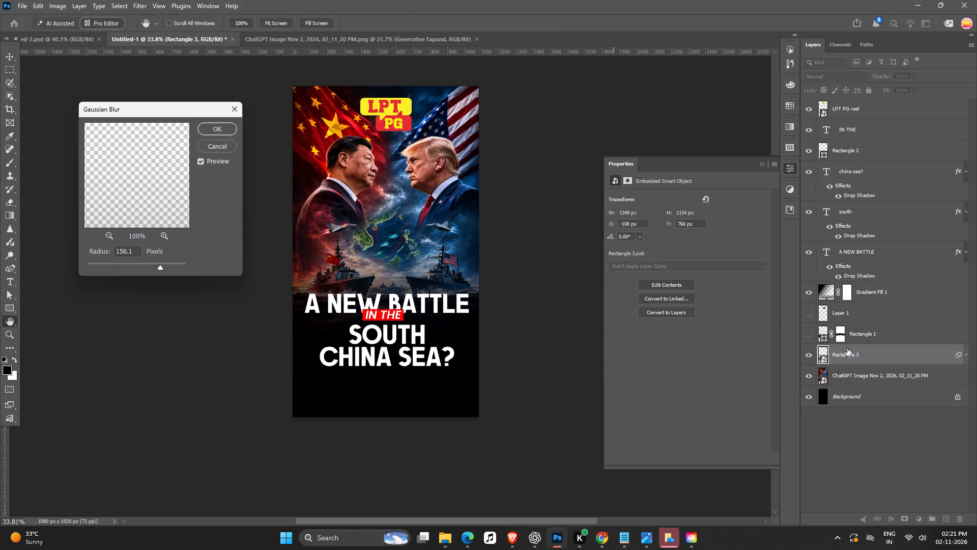
left_click(150, 266)
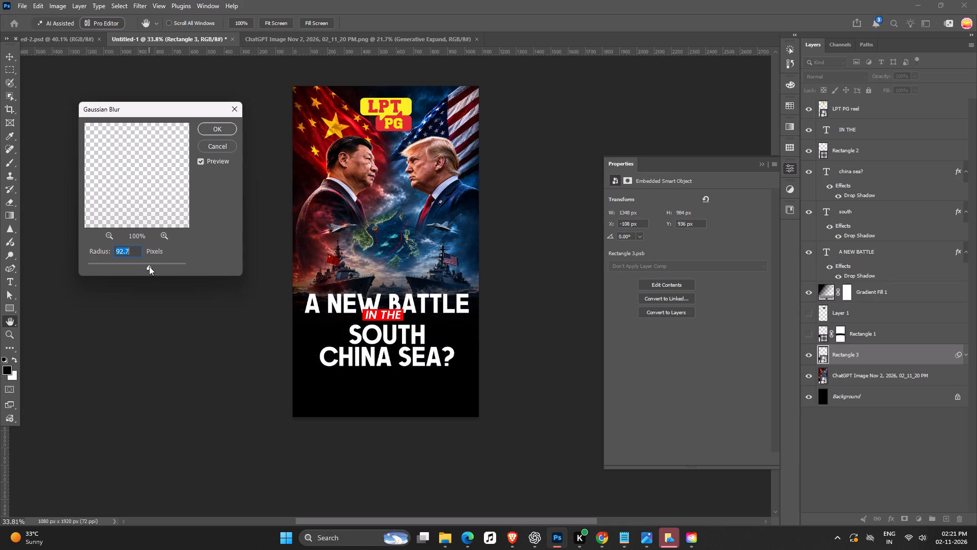
left_click(149, 266)
left_click(152, 266)
left_click_drag(154, 265, 166, 261)
left_click(221, 127)
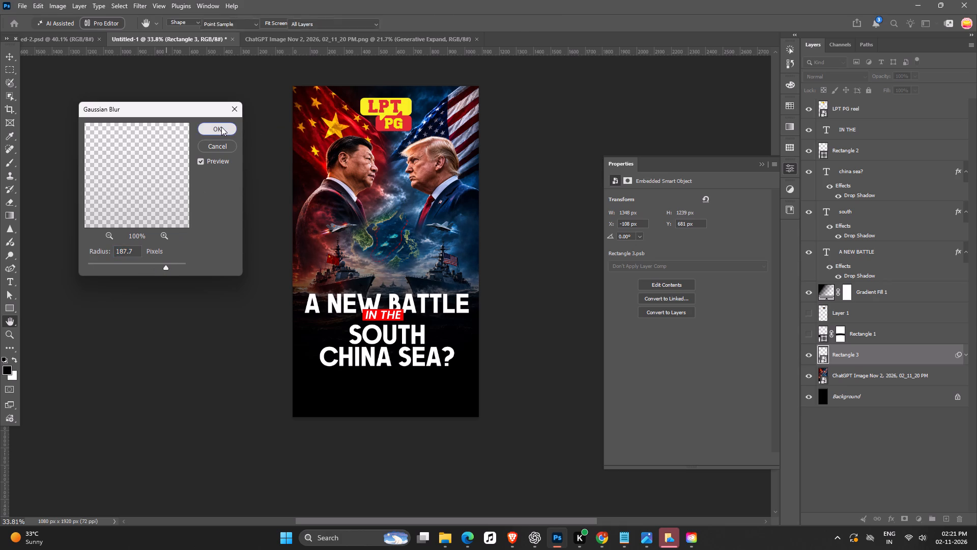
Add a layer mask to the blurred rectangle and brush black over its upper part, enlarging the brush to 700 px.
left_click(903, 518)
key("b")
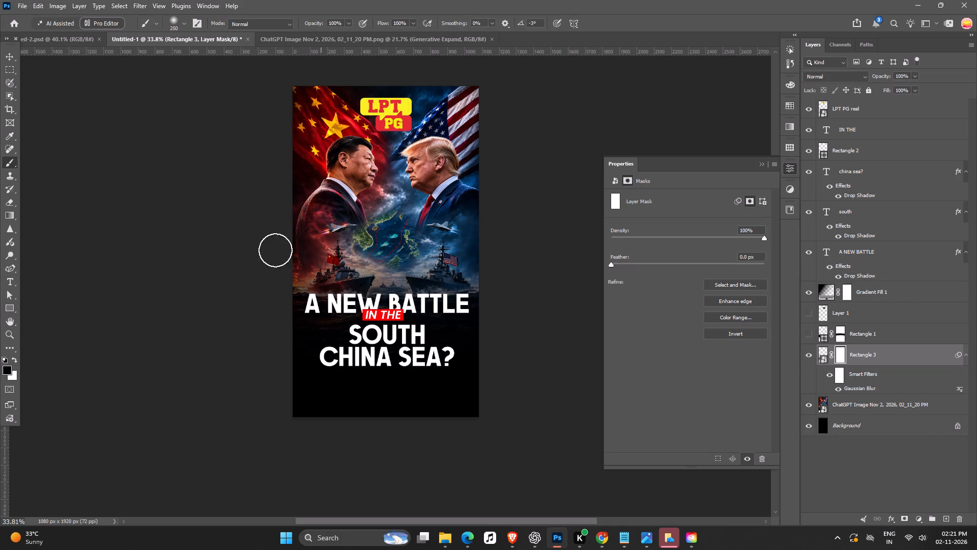
left_click_drag(250, 244, 656, 211)
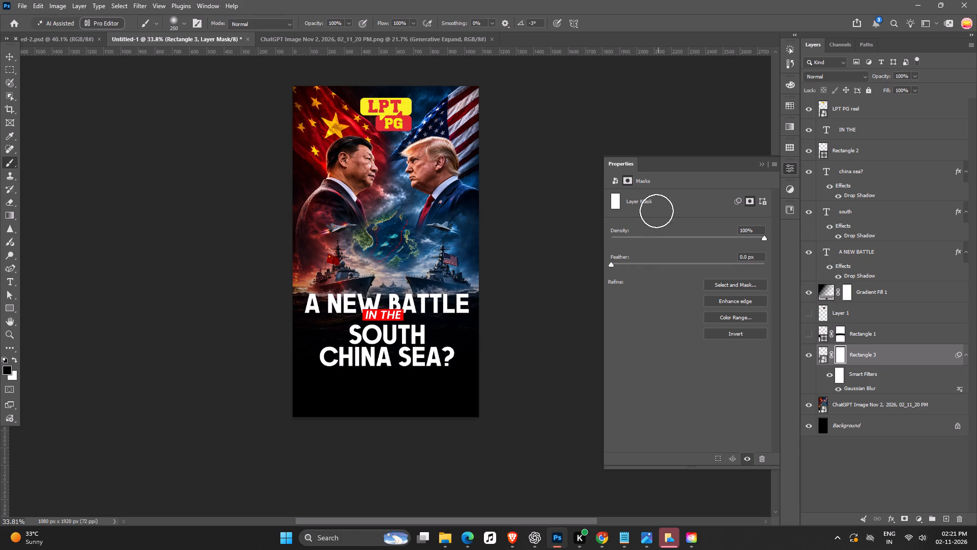
left_click_drag(656, 211, 99, 187)
key("bracketright")
key("bracketright")
key("bracketright")
key("bracketright")
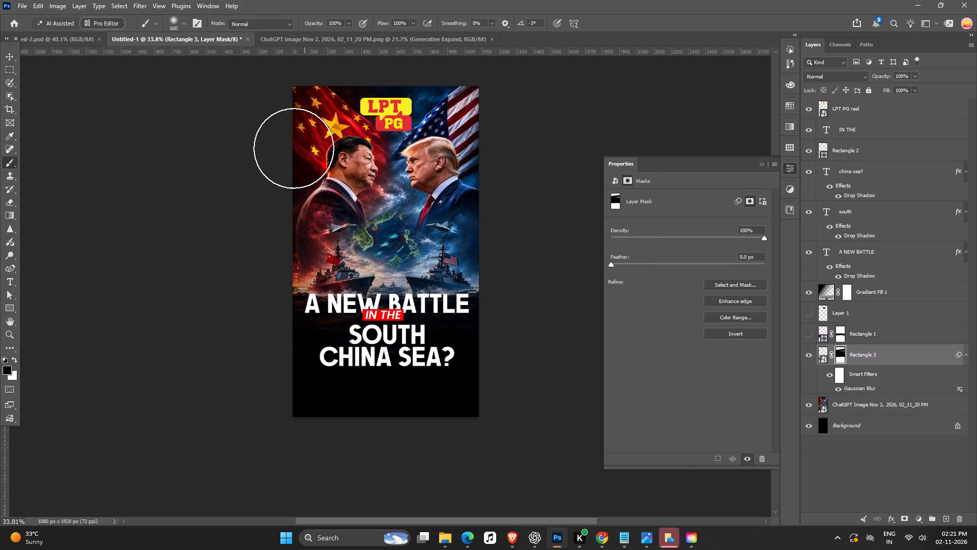
key("bracketright")
left_click_drag(279, 166, 0, 162)
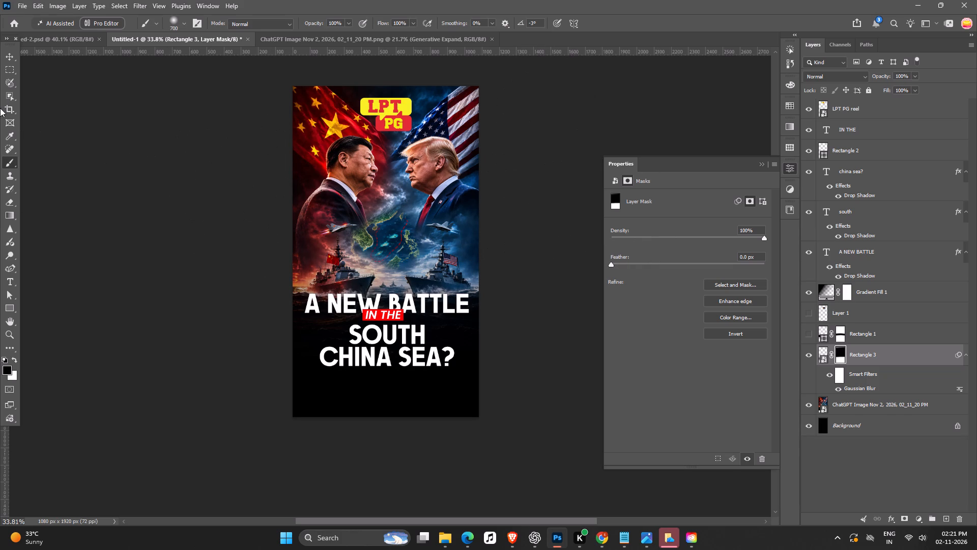
left_click(14, 53)
left_click(58, 239)
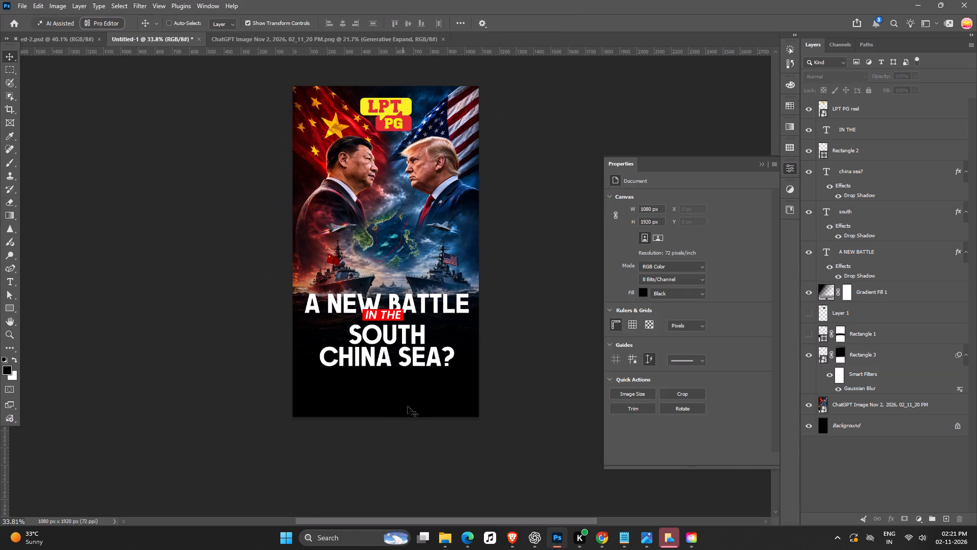
Scale "SOUTH" and "CHINA SEA?" together to about 107.4% and nudge them about 1 px down.
scroll(408, 406, "up", 5, "ctrl")
key("space")
left_click(404, 402)
left_click(413, 325)
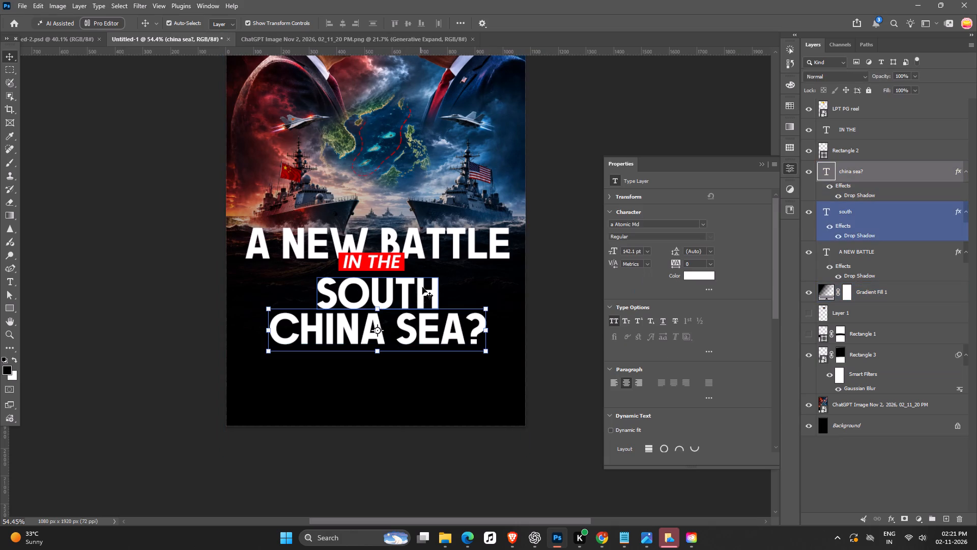
left_click(422, 287, "shift")
left_click_drag(484, 277, 501, 272, "alt")
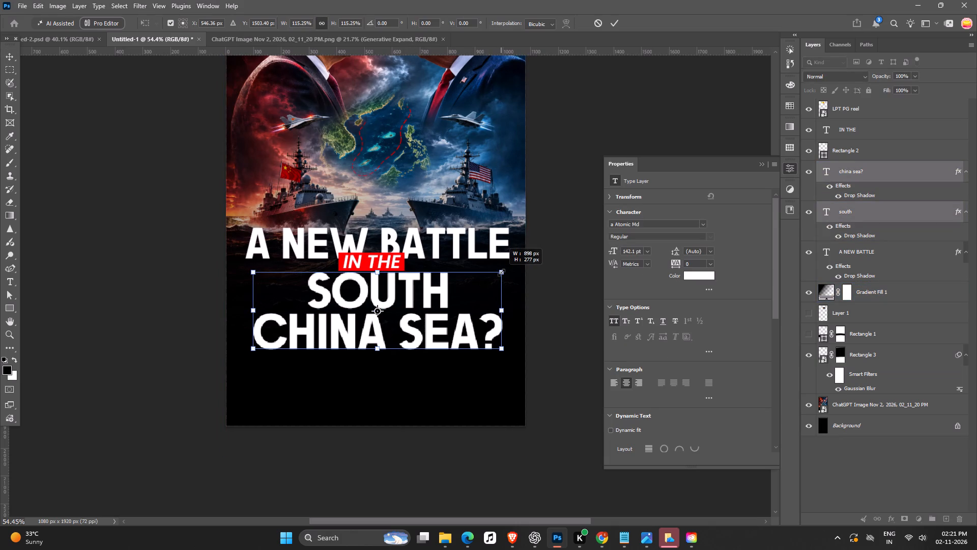
left_click_drag(501, 272, 492, 273, "alt")
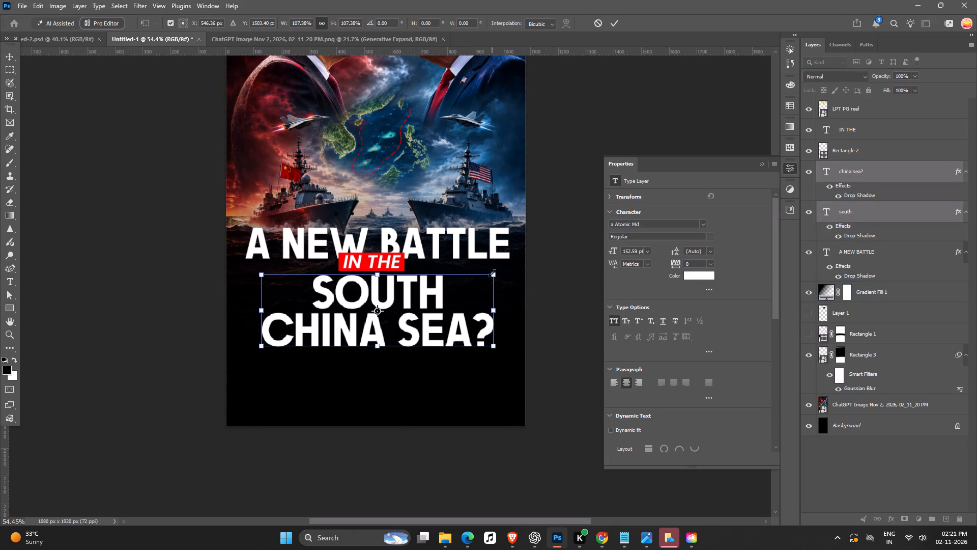
key("shift+Down")
key("Up")
key("Up")
key("Up")
key("Up")
key("Up")
key("Return")
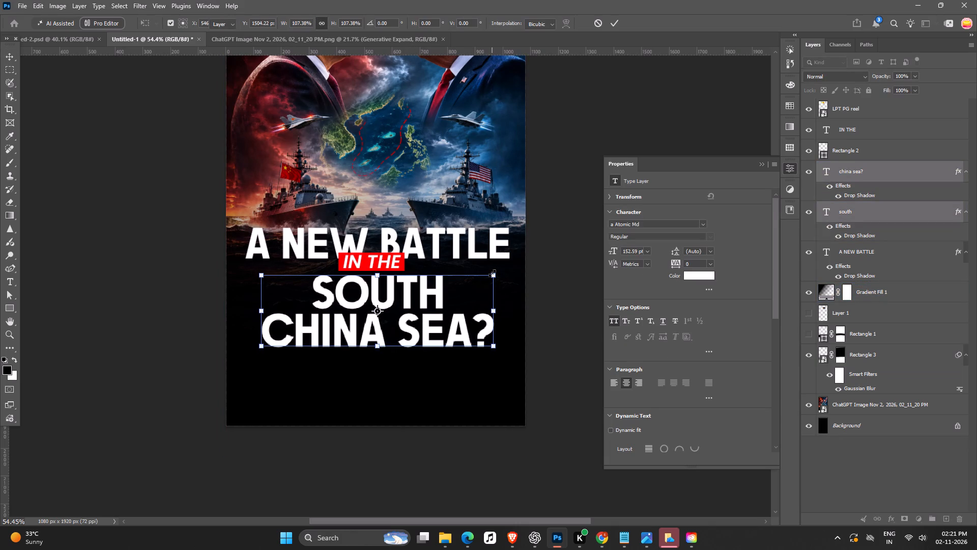
left_click(588, 244)
Nudge the "CHINA SEA?" line 3 px down to widen its gap below "SOUTH".
left_click(433, 327)
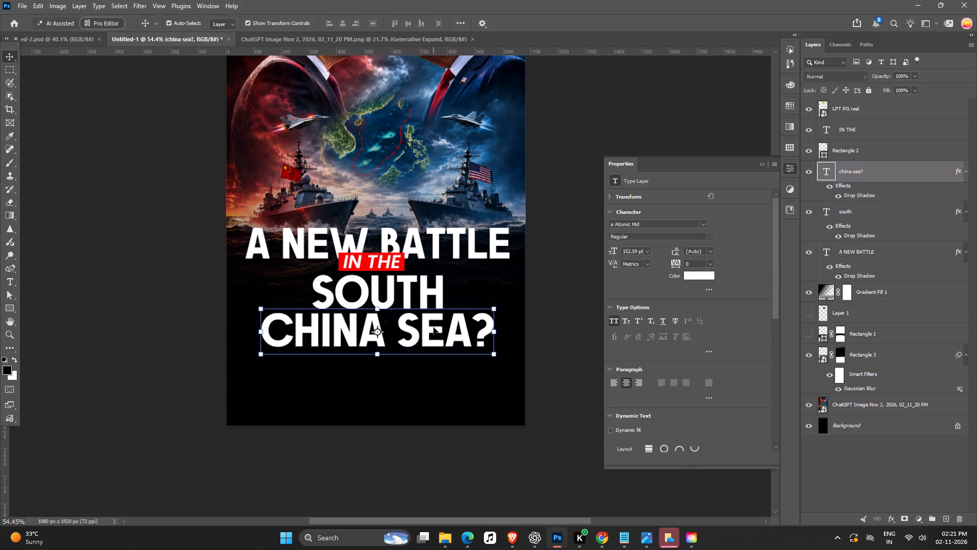
key("Down")
key("Down")
key("Down")
left_click(566, 316)
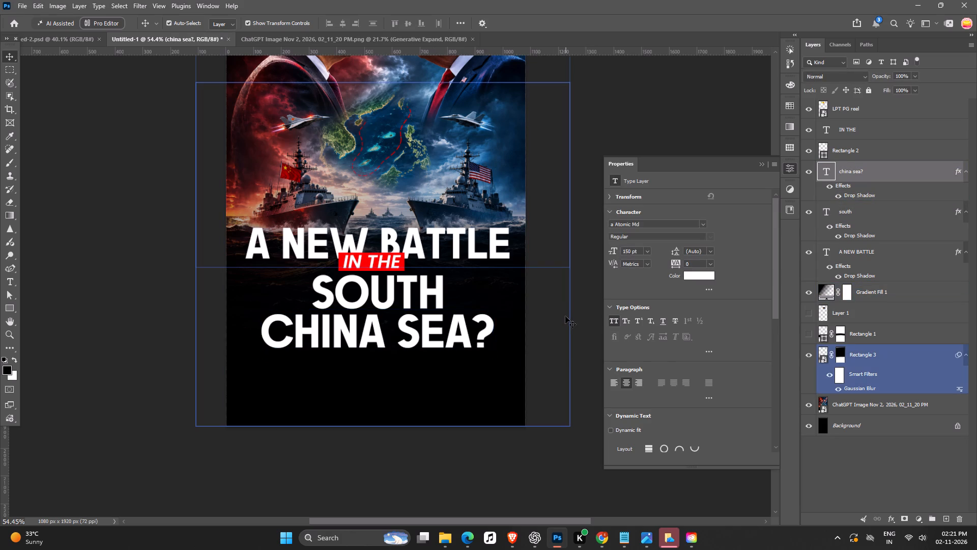
Examine the enlarged headline and its spacing against the rest of the cover.
scroll(552, 338, "down", 9, "ctrl")
key("space")
key("space")
key("space")
key("space")
key("space")
key("space")
left_click_drag(502, 396, 500, 406)
scroll(390, 410, "up", 4, "ctrl")
key("space")
left_click_drag(379, 400, 380, 416)
scroll(395, 398, "up", 4, "ctrl")
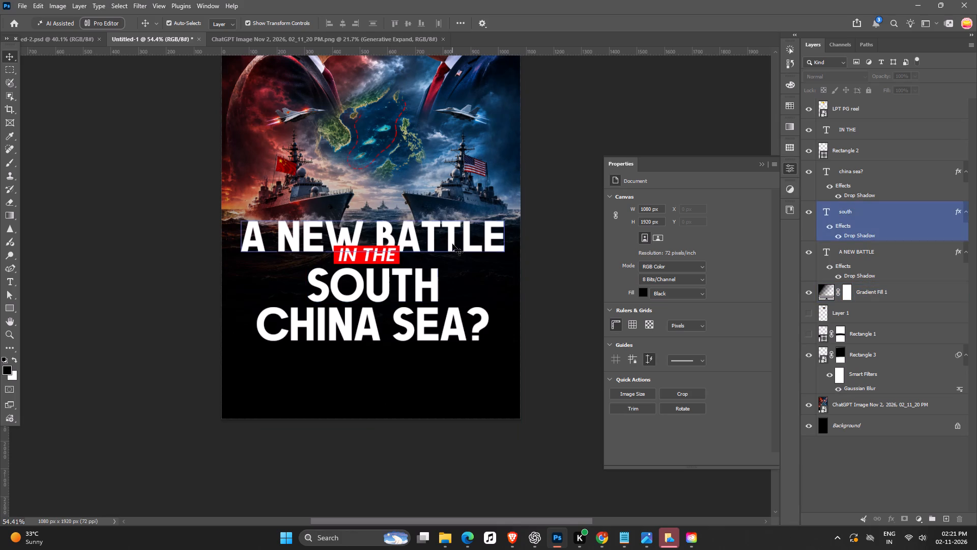
Switch to File Explorer and look through the images in Downloads and Gallery.
scroll(471, 395, "down", 6, "ctrl")
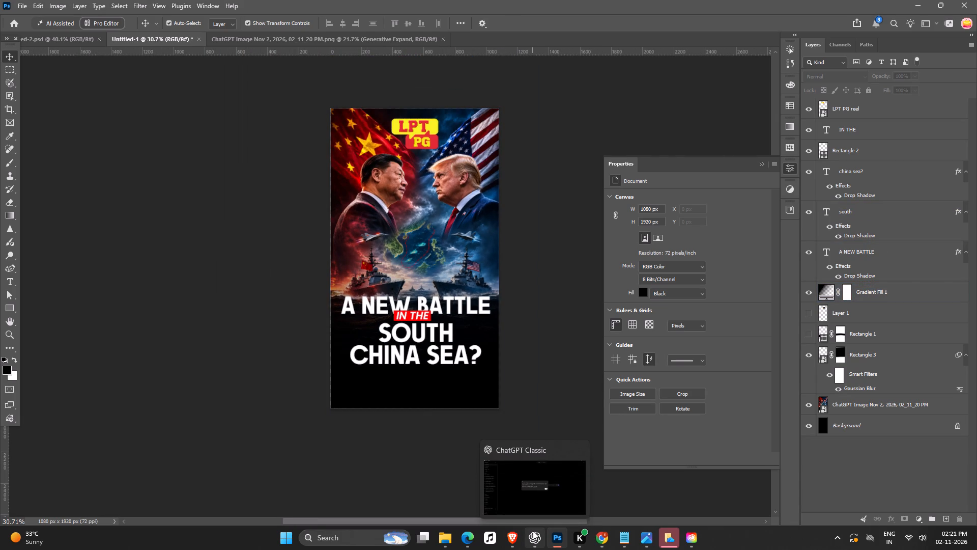
left_click(452, 534)
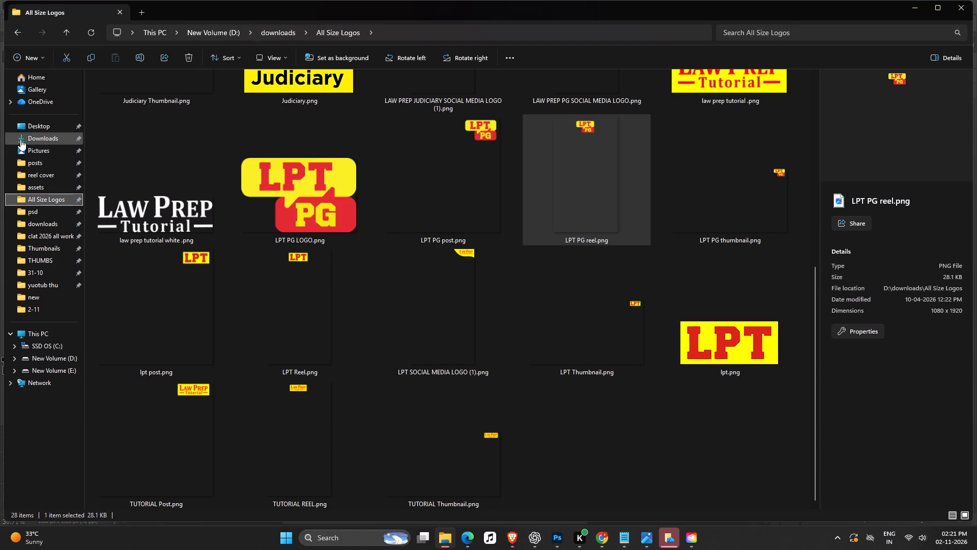
double_click(29, 141)
scroll(203, 210, "up", 6)
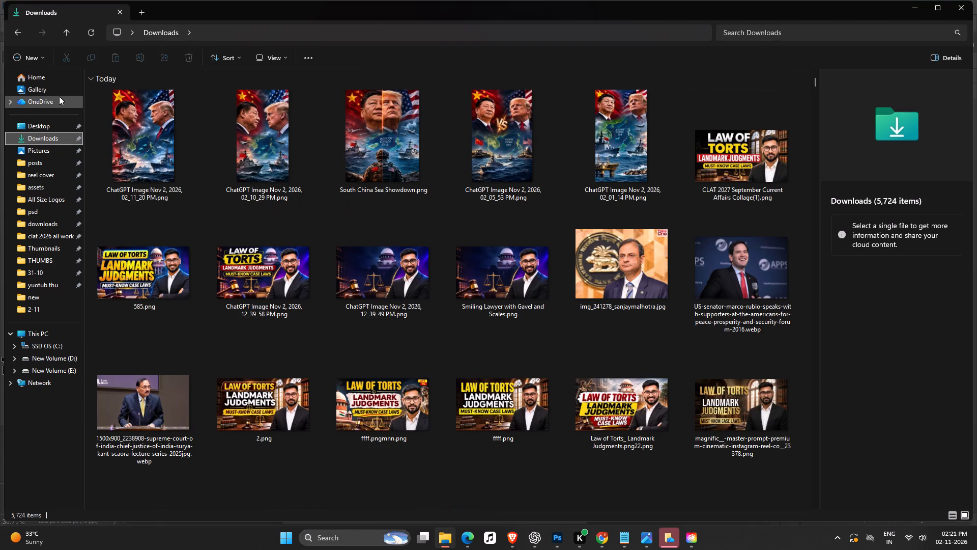
double_click(56, 88)
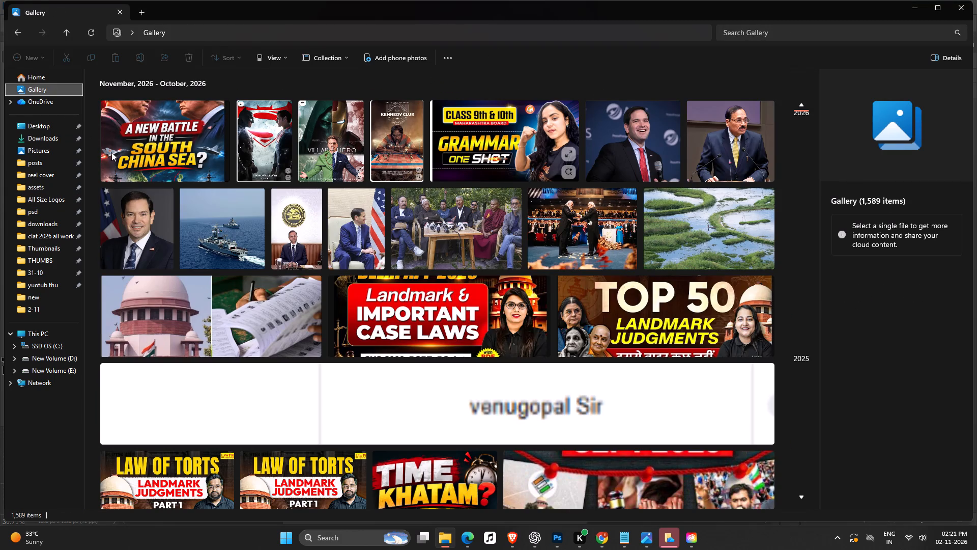
key("alt+Tab")
Draw a black rectangle about 1003 x 161 px around "A NEW BATTLE" and place it beneath the headline text layers.
key("space")
left_click_drag(444, 370, 429, 373)
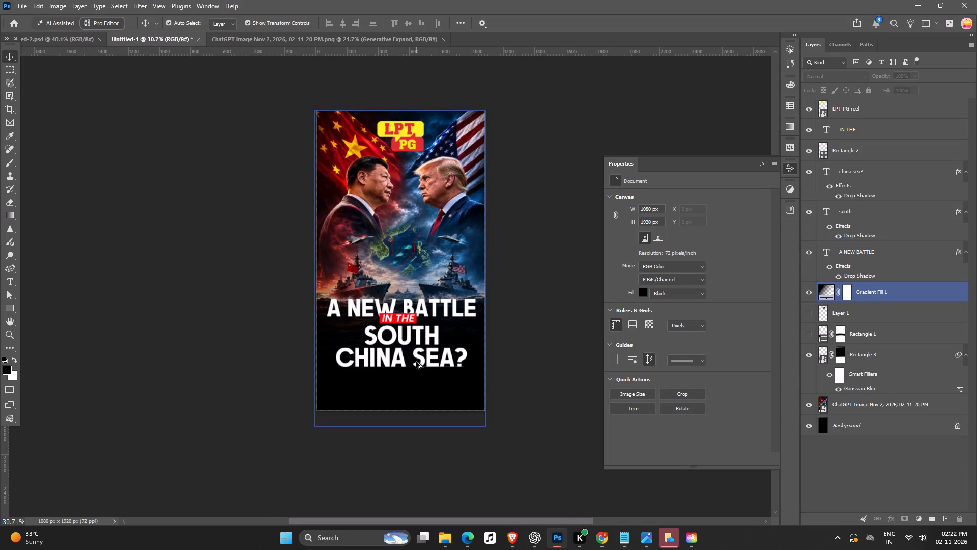
left_click(8, 311)
scroll(390, 312, "up", 2, "ctrl")
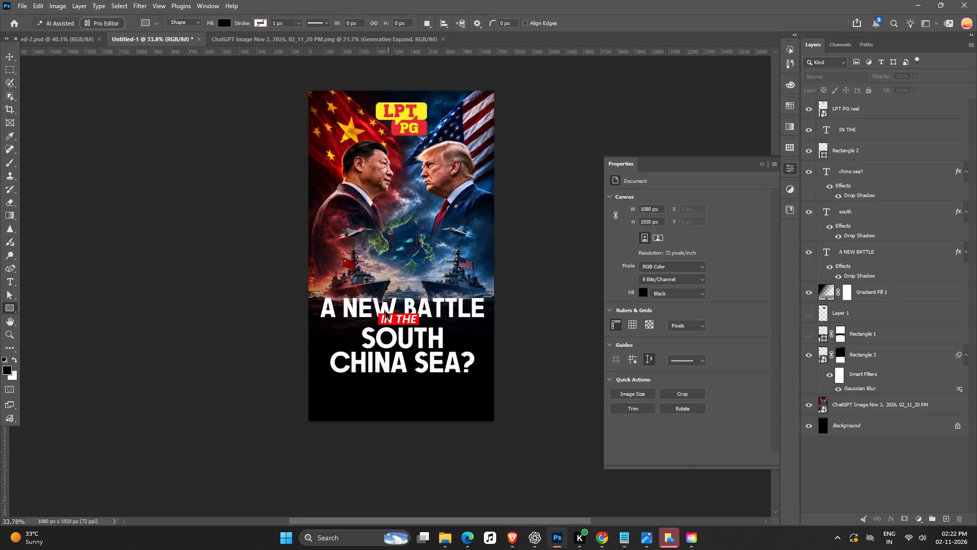
scroll(386, 312, "up", 3, "ctrl")
left_click_drag(283, 286, 528, 325)
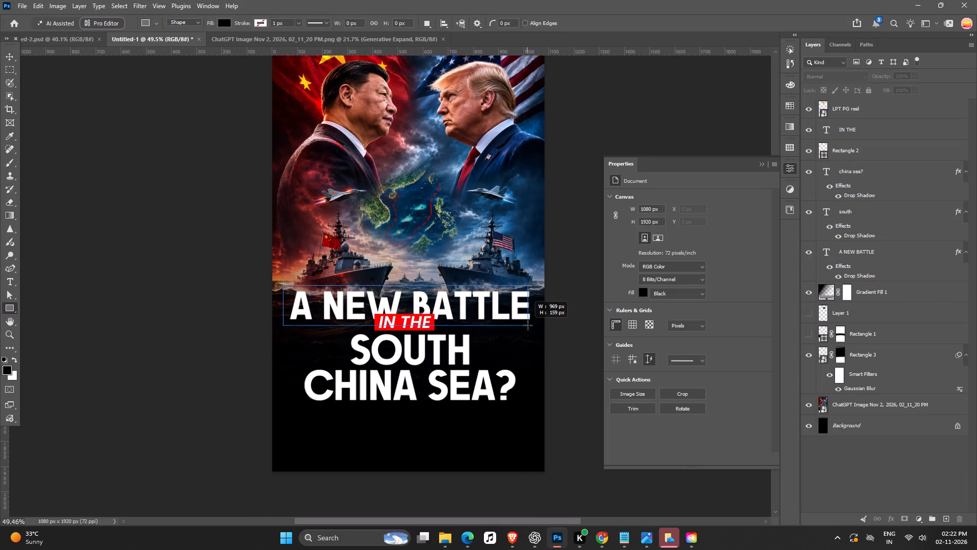
left_click_drag(528, 325, 535, 326)
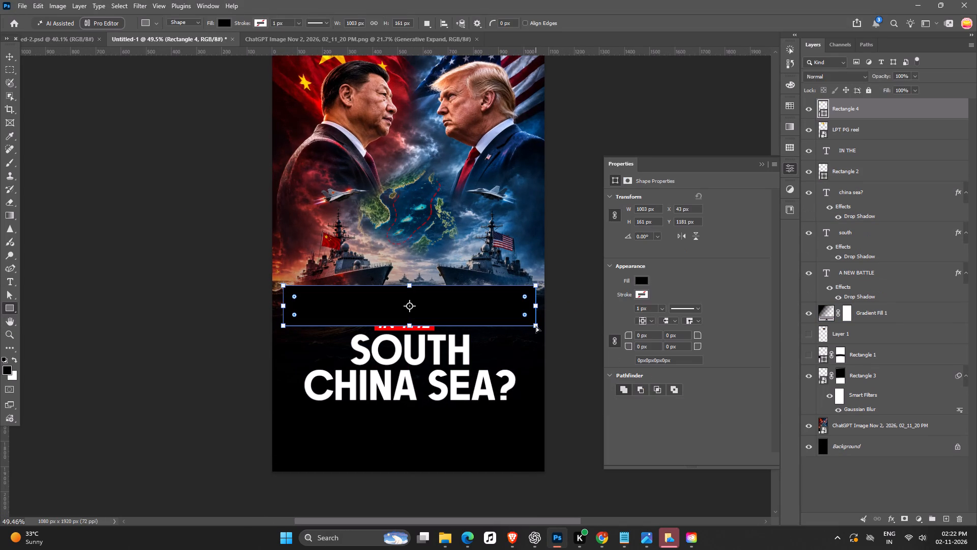
key("ctrl+bracketleft")
key("ctrl+bracketleft")
key("ctrl+bracketleft")
key("ctrl+bracketleft")
key("ctrl+bracketleft")
key("ctrl+bracketleft")
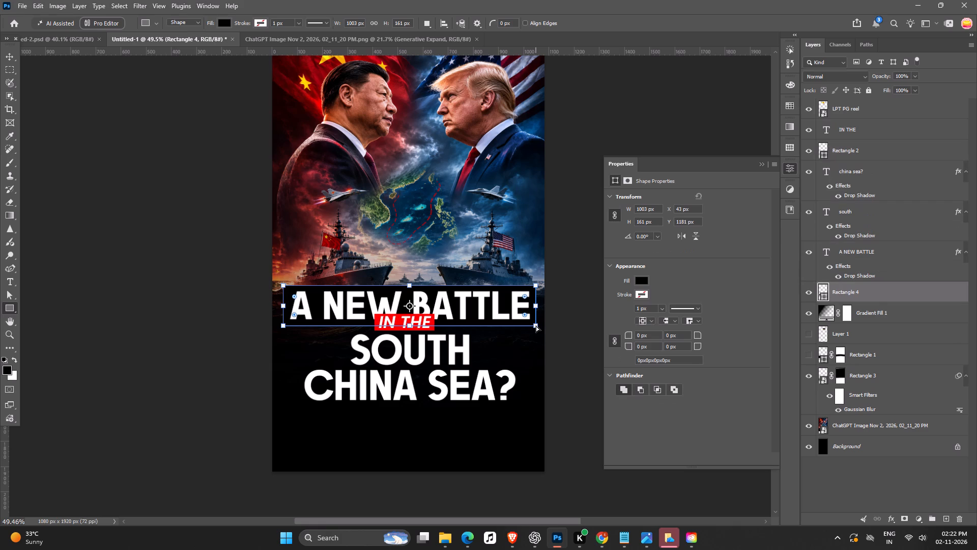
key("v")
left_click(575, 165)
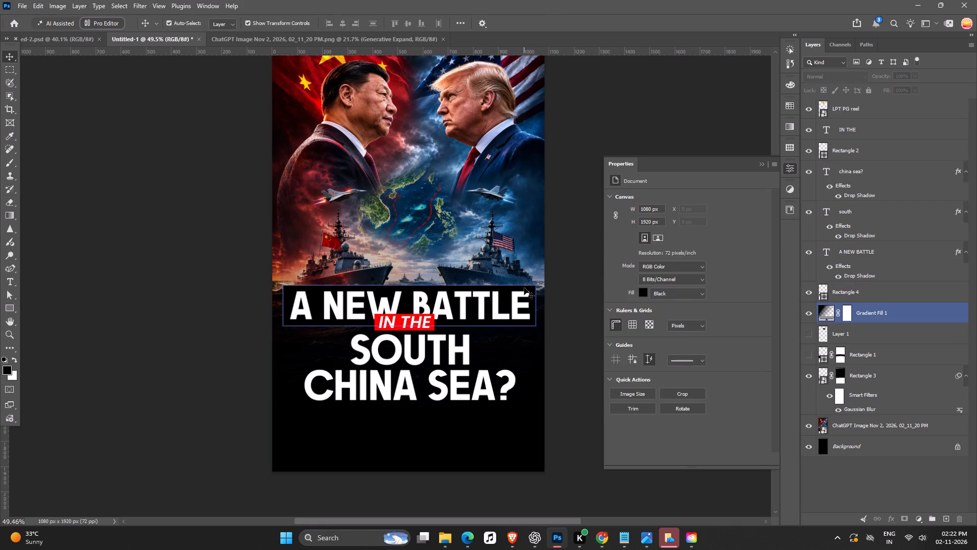
Fill the rectangle behind "A NEW BATTLE" with the red sampled from the "IN THE" box.
left_click(524, 288)
double_click(822, 288)
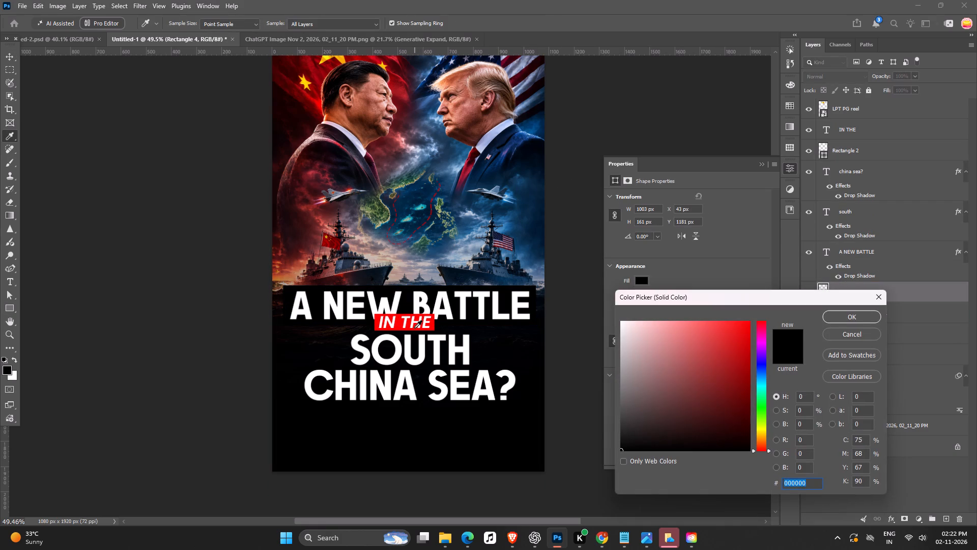
left_click(415, 328)
key("Return")
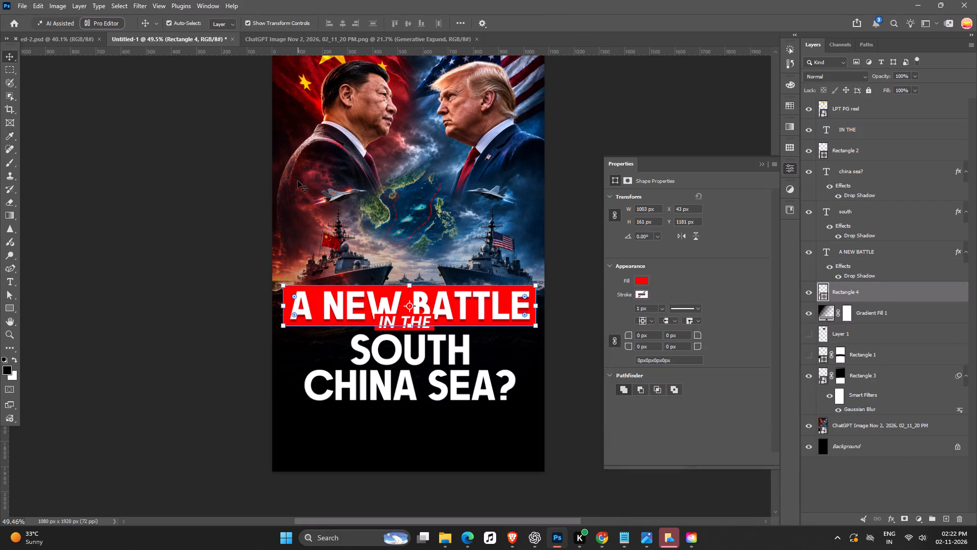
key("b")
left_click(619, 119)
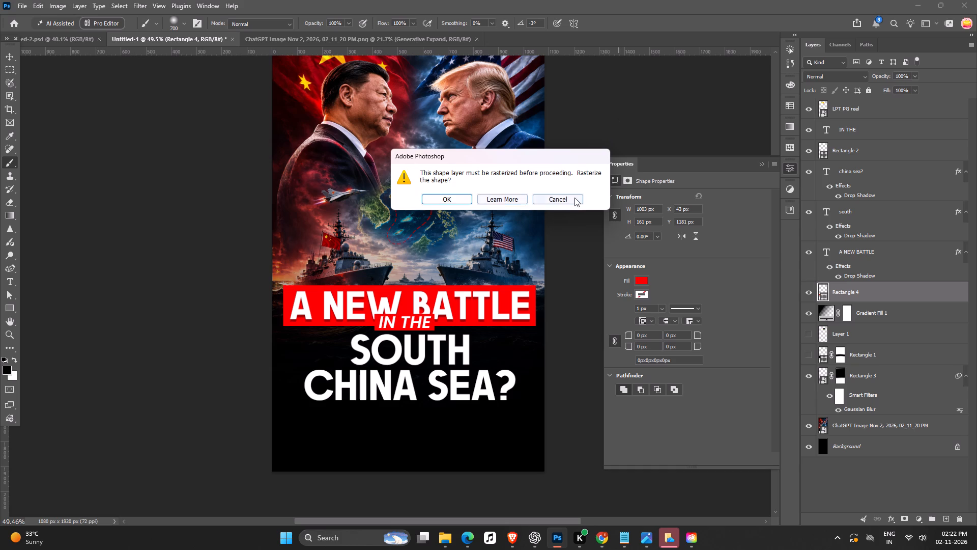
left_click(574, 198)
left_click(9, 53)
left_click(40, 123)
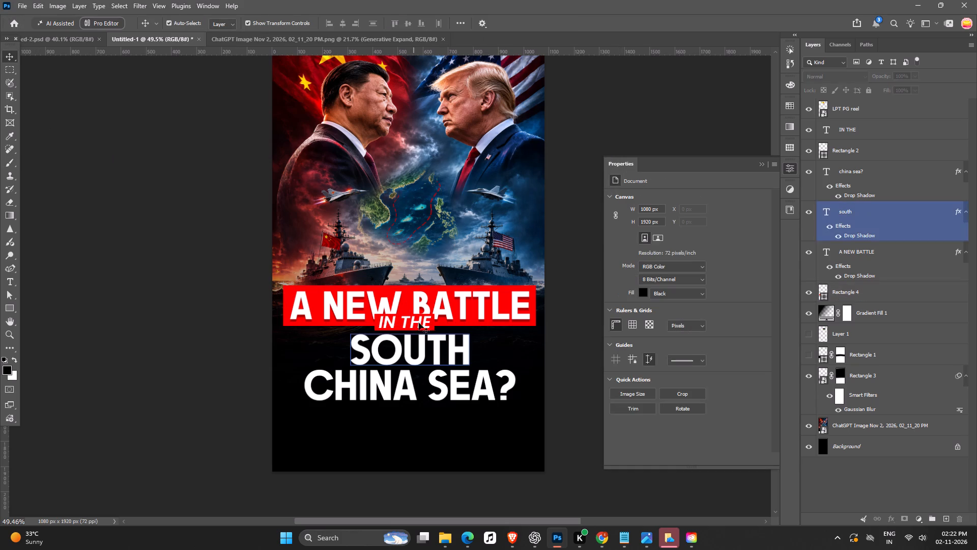
Change the fill of the box behind "IN THE" to black, 000000.
left_click(434, 328)
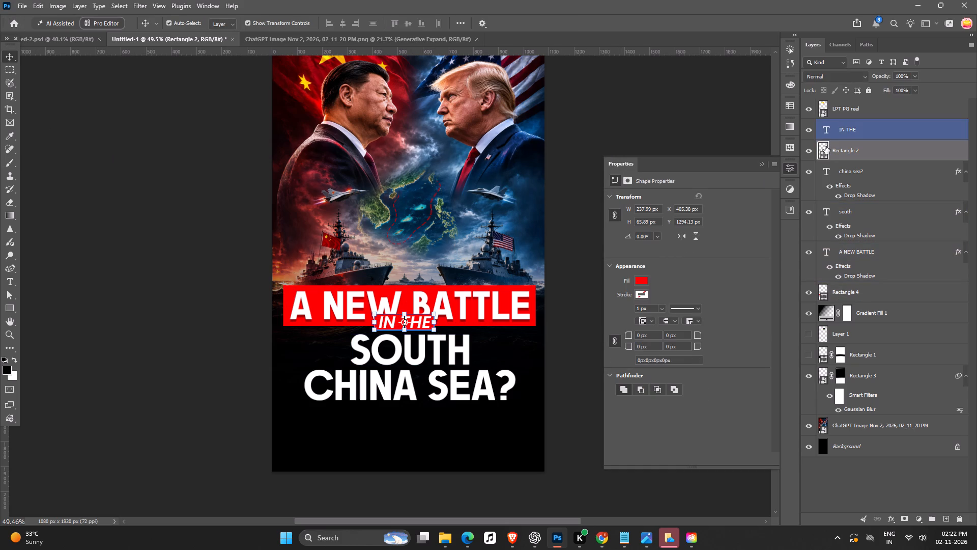
double_click(825, 146)
left_click(666, 407)
left_click_drag(674, 408, 676, 419)
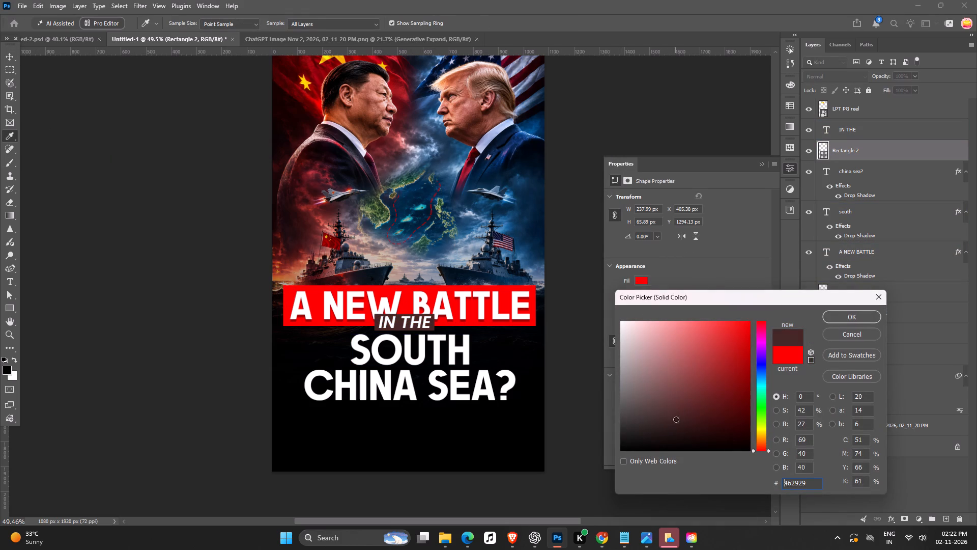
left_click_drag(676, 419, 572, 509)
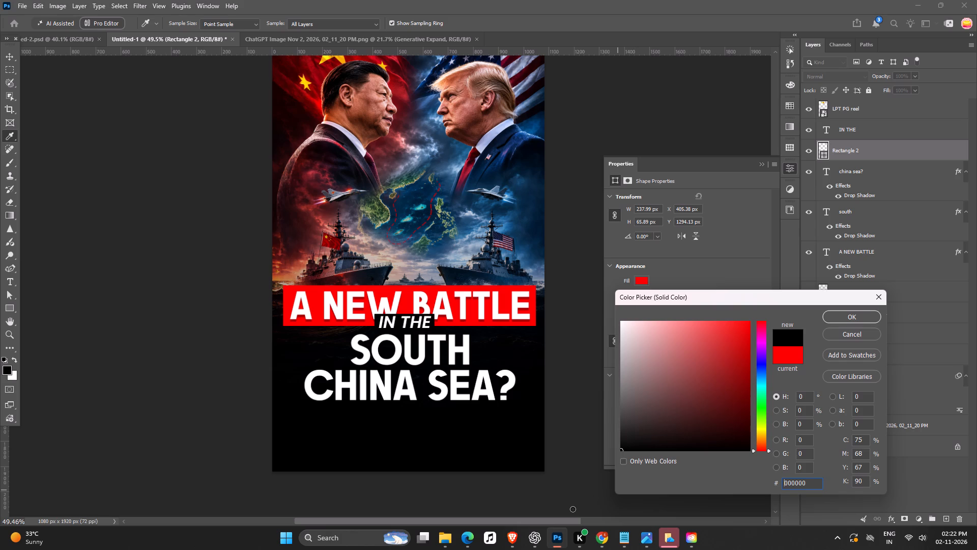
left_click_drag(572, 509, 564, 549)
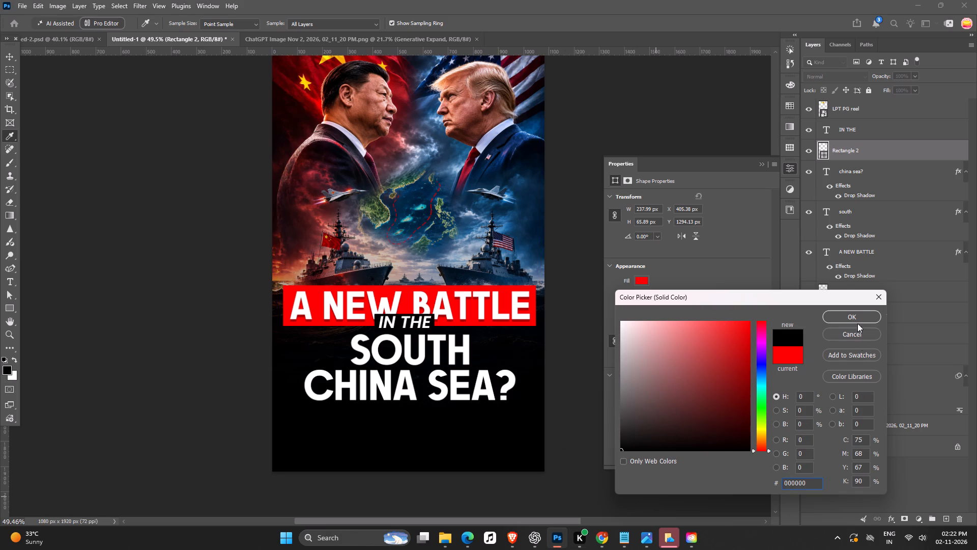
left_click(849, 317)
left_click(635, 76)
Nudge "IN THE" with its black box, "SOUTH" and "CHINA SEA?" together 23 px down, clear of the "A NEW BATTLE" lettering.
key("space")
key("space")
key("space")
key("space")
key("space")
key("space")
key("space")
key("space")
key("space")
key("space")
key("space")
key("space")
key("space")
key("space")
key("space")
key("space")
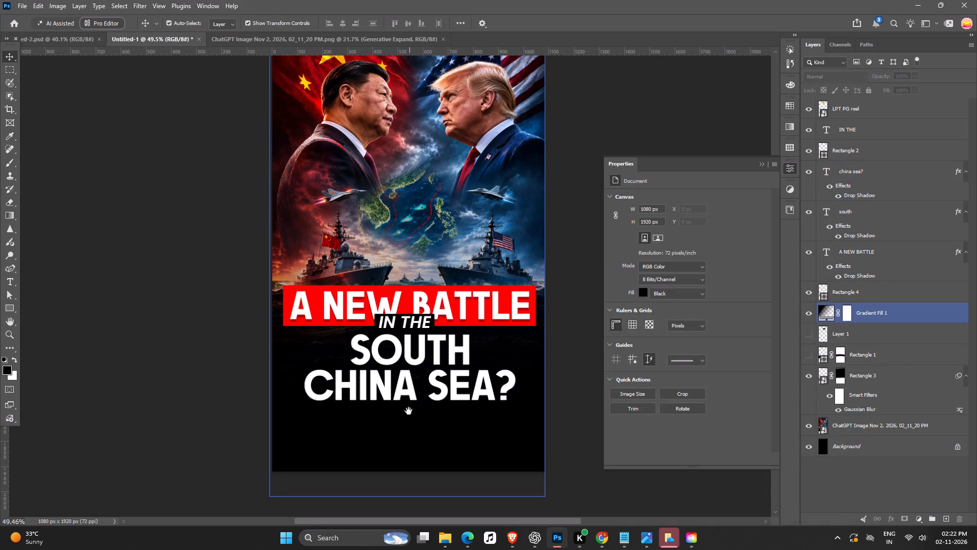
left_click_drag(406, 404, 404, 409)
left_click(466, 402)
scroll(445, 396, "up", 5, "ctrl")
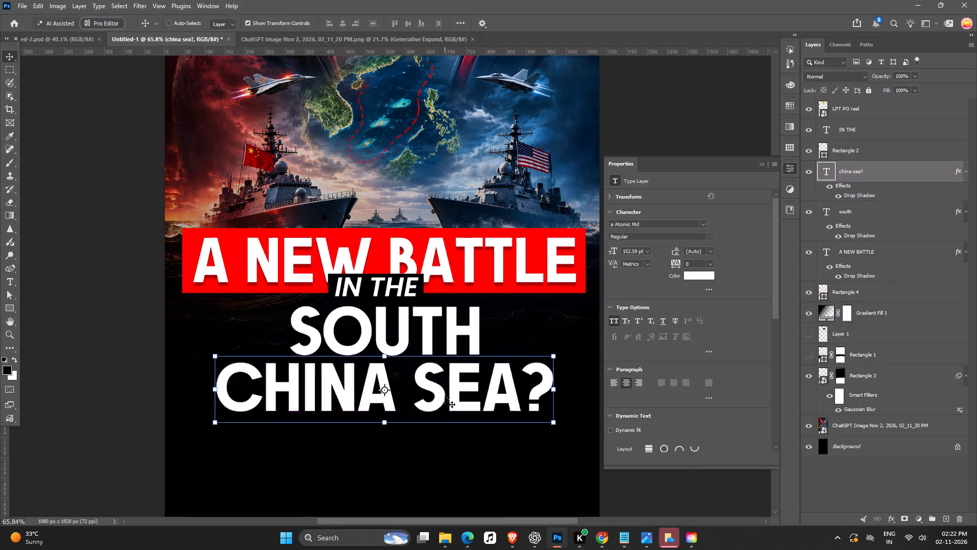
left_click(433, 319, "shift")
scroll(418, 309, "up", 6)
left_click(418, 281, "shift")
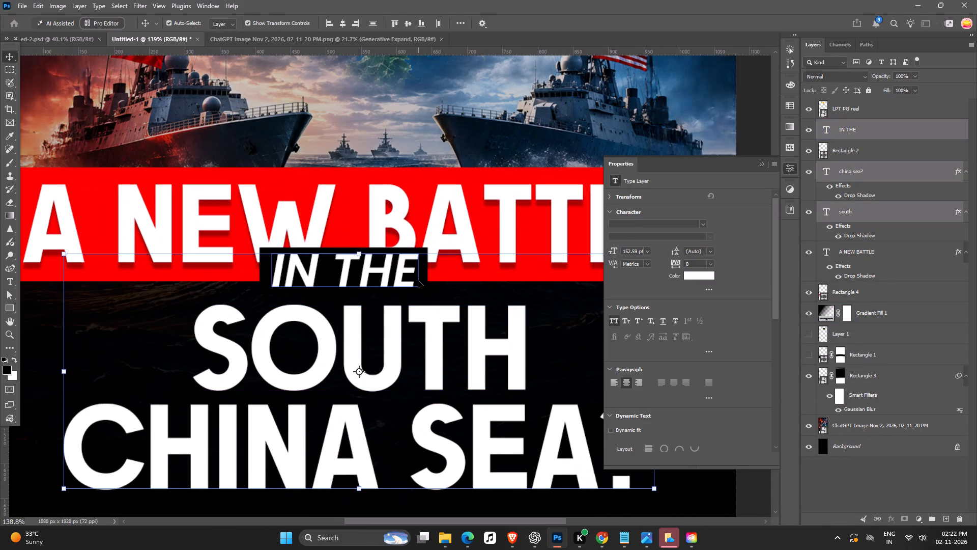
left_click(444, 298)
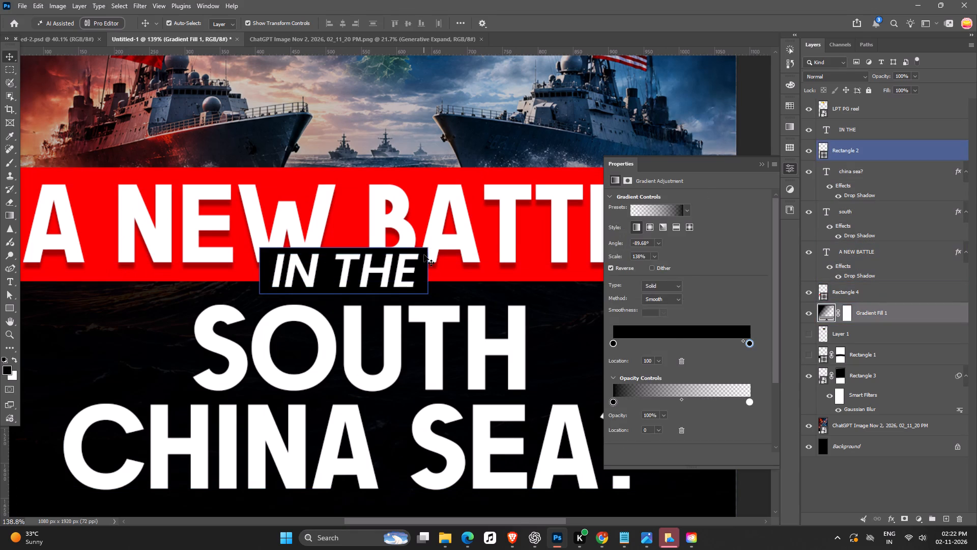
left_click(424, 255)
left_click(407, 263, "shift")
left_click(428, 364, "shift")
left_click(454, 431, "shift")
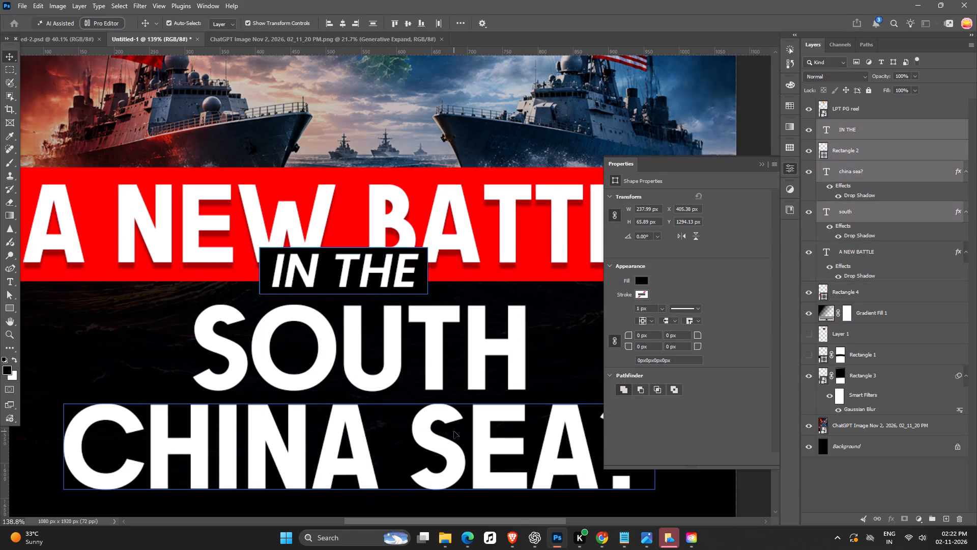
key("shift+Down")
key("shift+Down")
key("shift+Down")
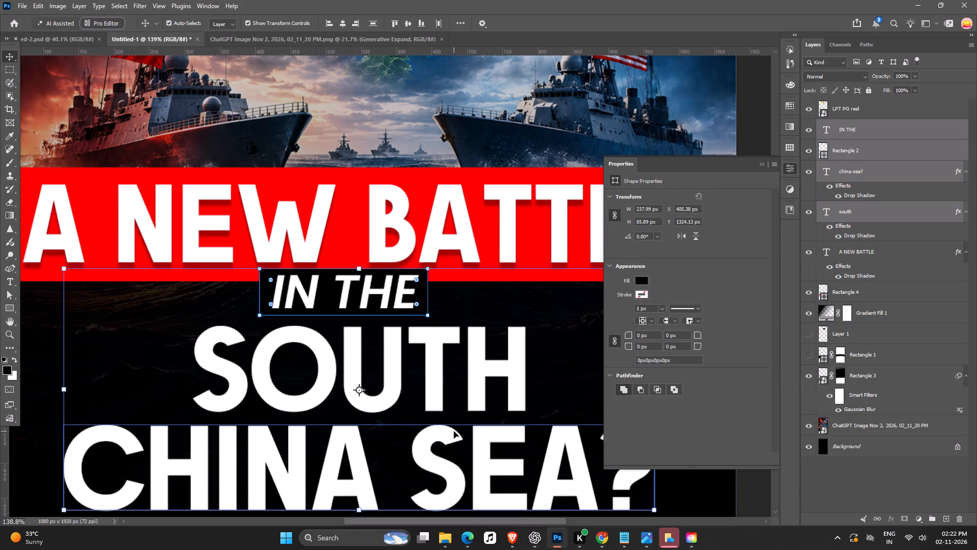
key("Up")
key("Up")
key("Up")
key("Up")
key("Up")
key("Up")
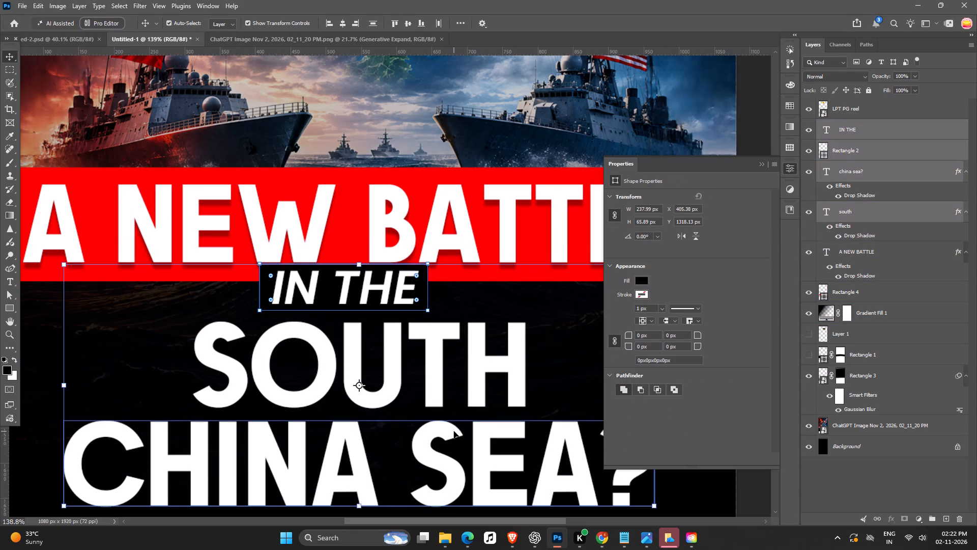
key("Up")
scroll(392, 316, "down", 13, "ctrl")
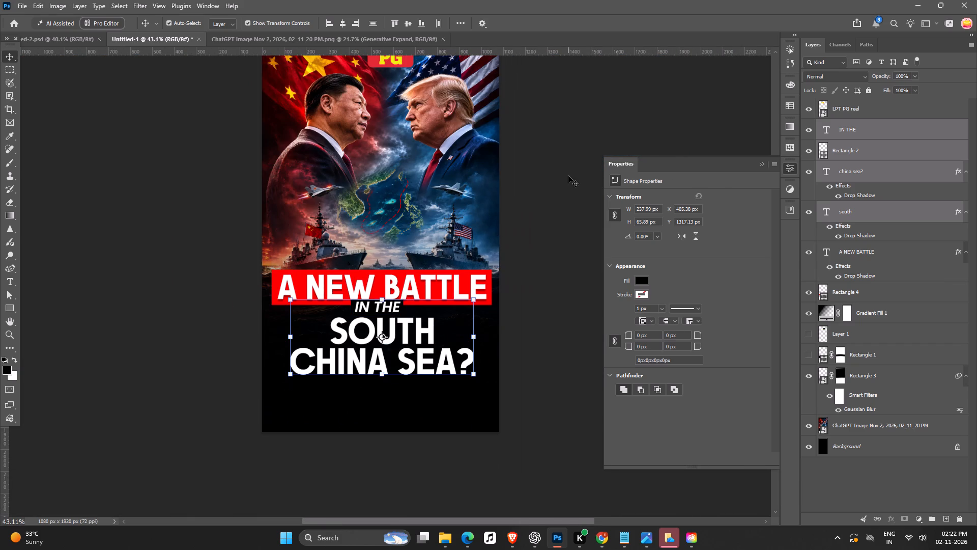
left_click(568, 176)
Add a drop shadow with a distance of 22 px to the black box behind "IN THE".
scroll(383, 312, "up", 11, "ctrl")
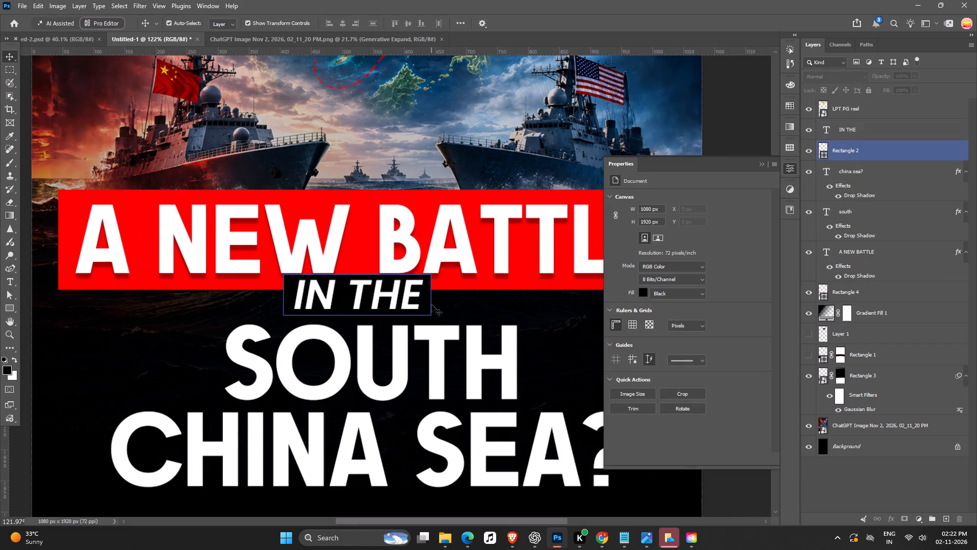
left_click(432, 305)
double_click(922, 150)
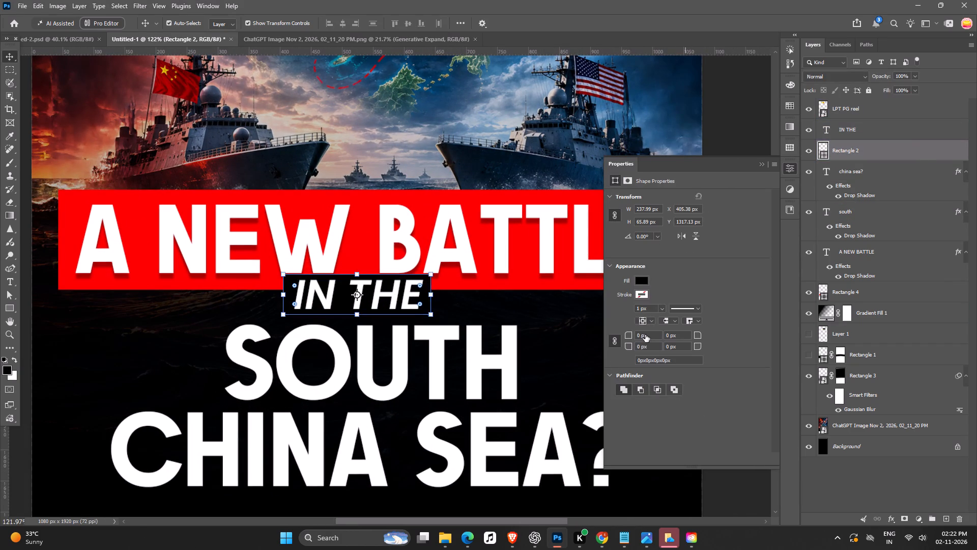
left_click(605, 355)
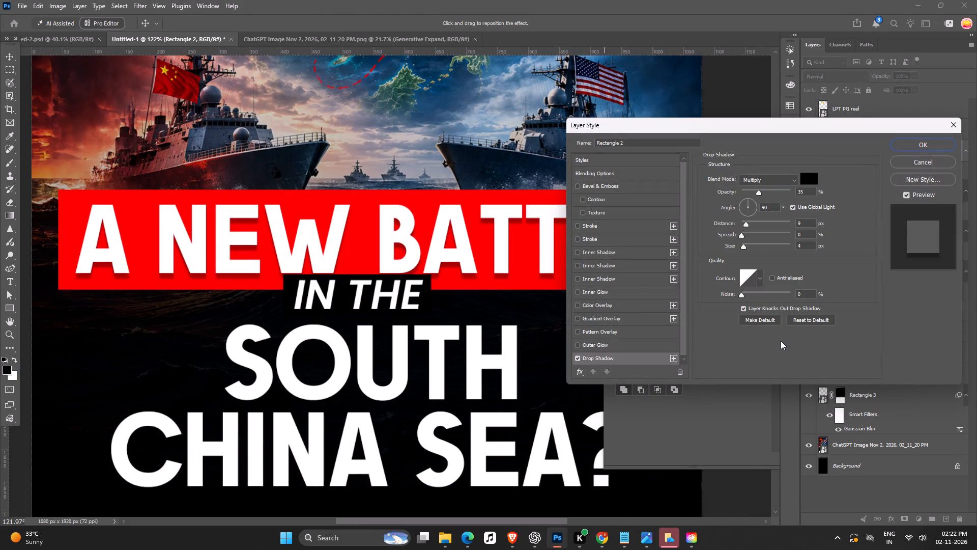
left_click(806, 321, "alt")
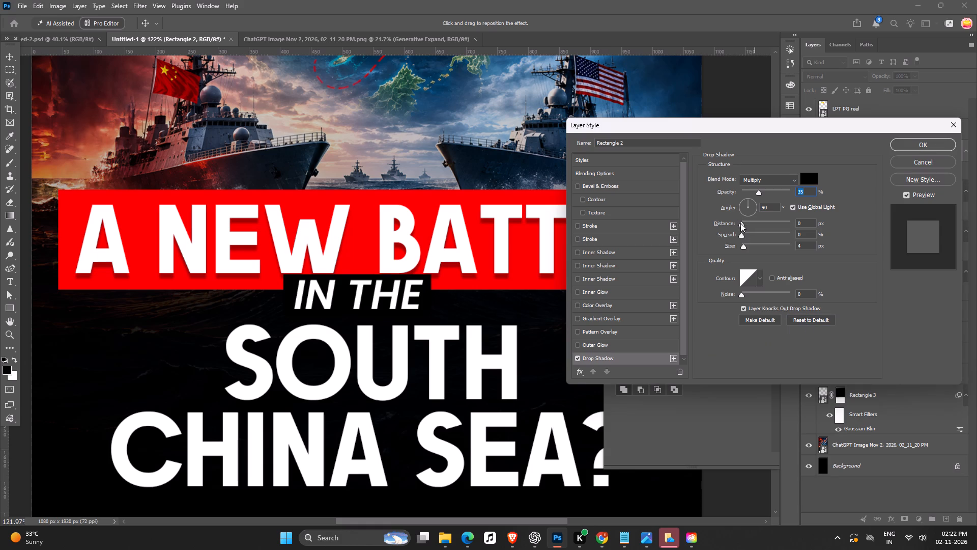
left_click_drag(740, 223, 753, 224)
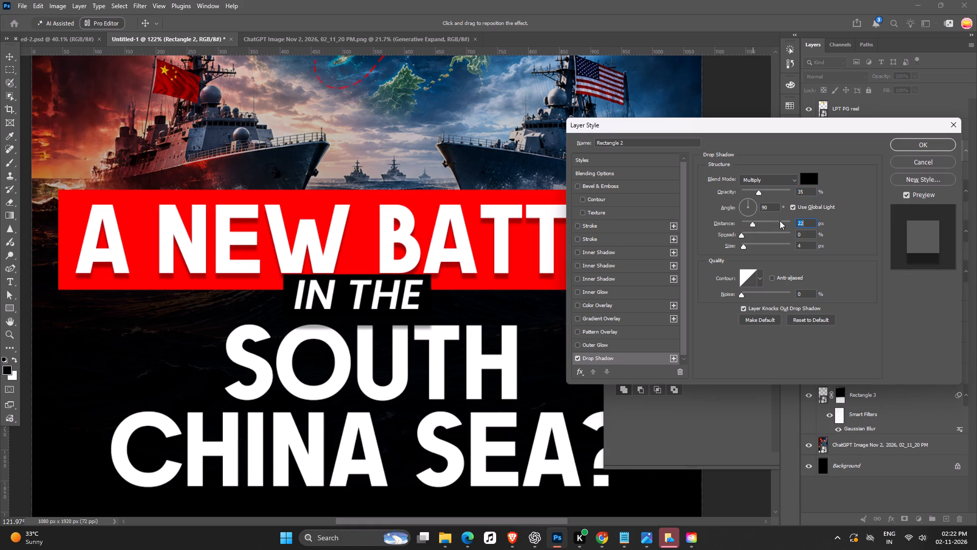
left_click(908, 143)
Examine the restyled headline and its red band against the whole cover.
scroll(443, 282, "down", 8, "ctrl")
left_click(630, 165)
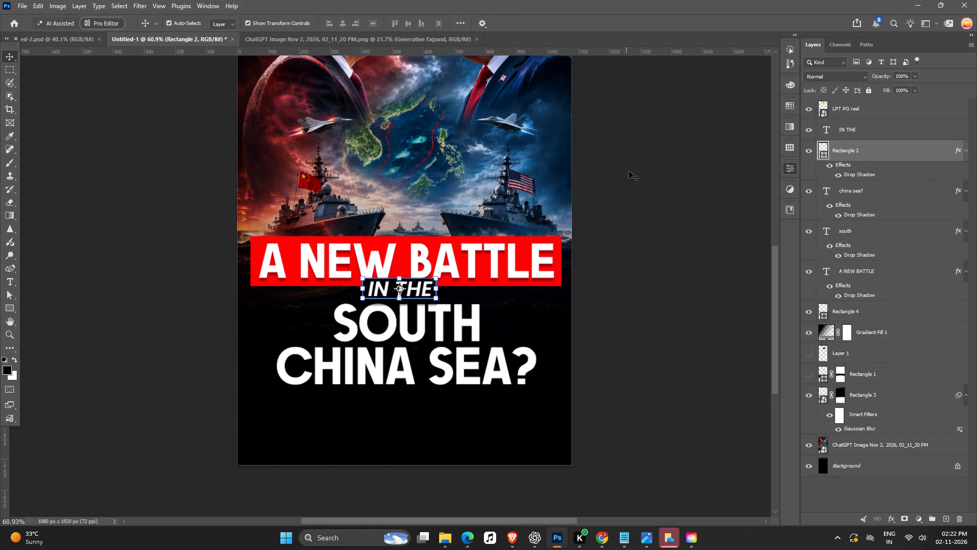
key("space")
key("space")
key("space")
key("space")
key("space")
key("space")
left_click_drag(542, 257, 495, 242)
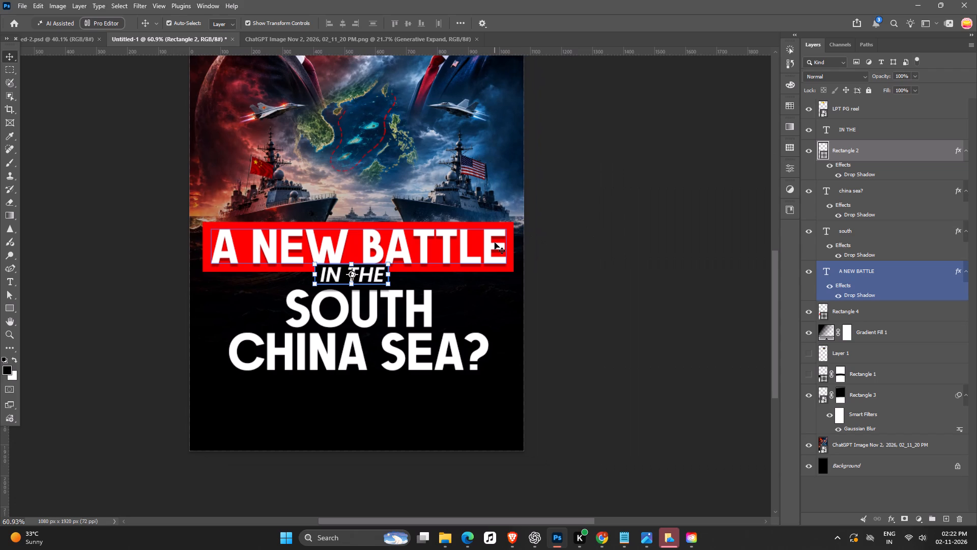
left_click(577, 351)
scroll(577, 352, "down", 11, "ctrl")
key("space")
left_click(549, 398)
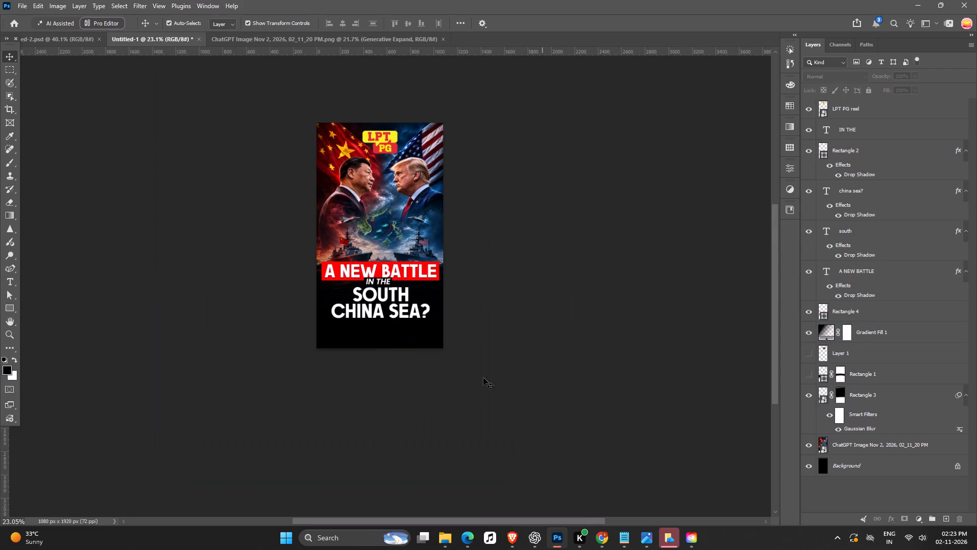
Round the corners of the red band behind "A NEW BATTLE" to a radius of about 19 px.
scroll(411, 279, "up", 14, "ctrl")
left_click(65, 231)
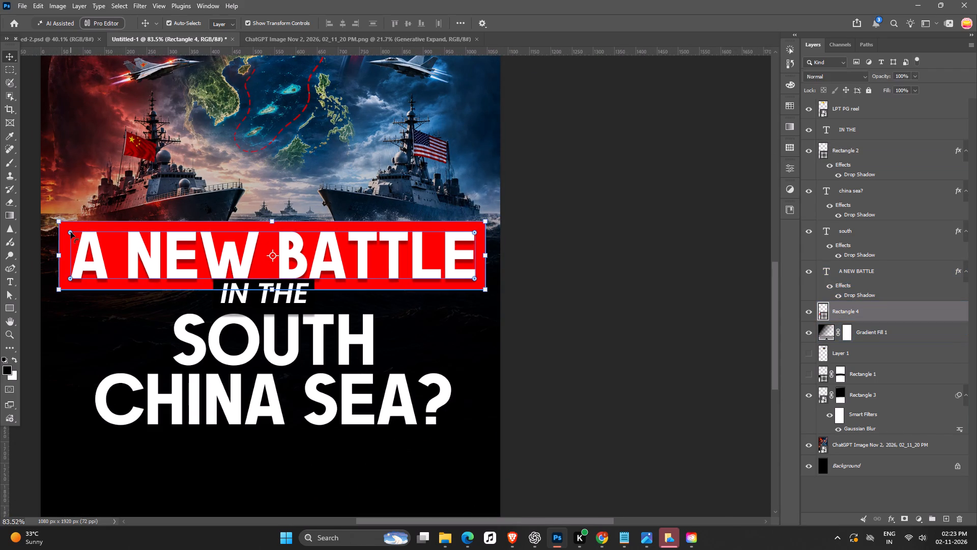
left_click(71, 232)
left_click(69, 232)
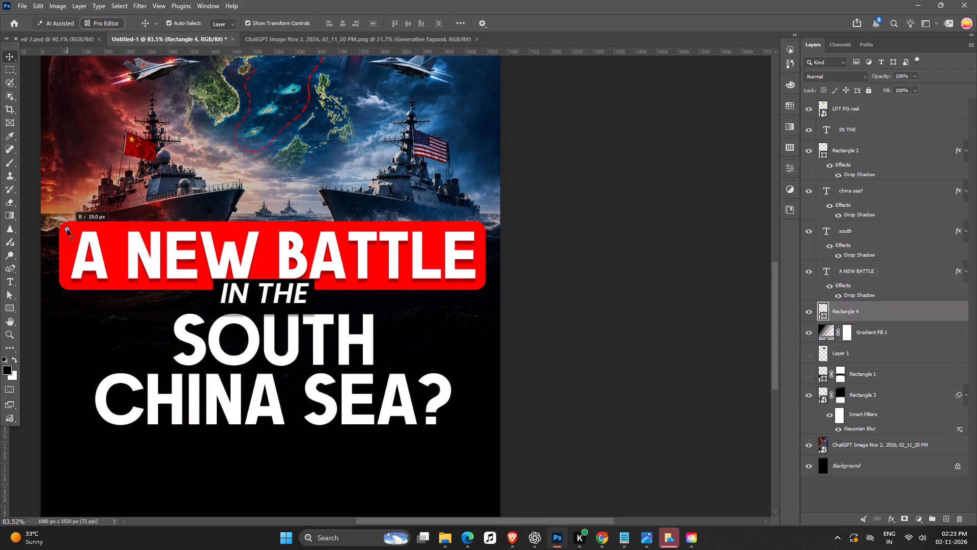
left_click(563, 252)
Examine the rounded red band and the headline lines against the whole cover.
scroll(563, 252, "down", 9, "ctrl")
key("space")
key("space")
key("space")
key("space")
key("space")
key("space")
left_click_drag(415, 372, 476, 356)
scroll(396, 431, "up", 2, "ctrl")
key("space")
key("space")
key("space")
key("space")
left_click(396, 431)
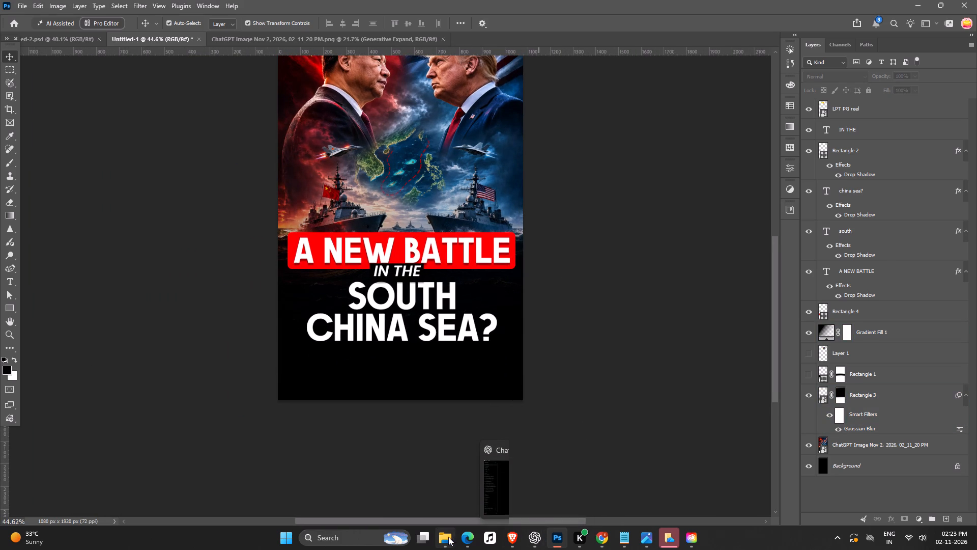
left_click(428, 497)
key("alt+Tab")
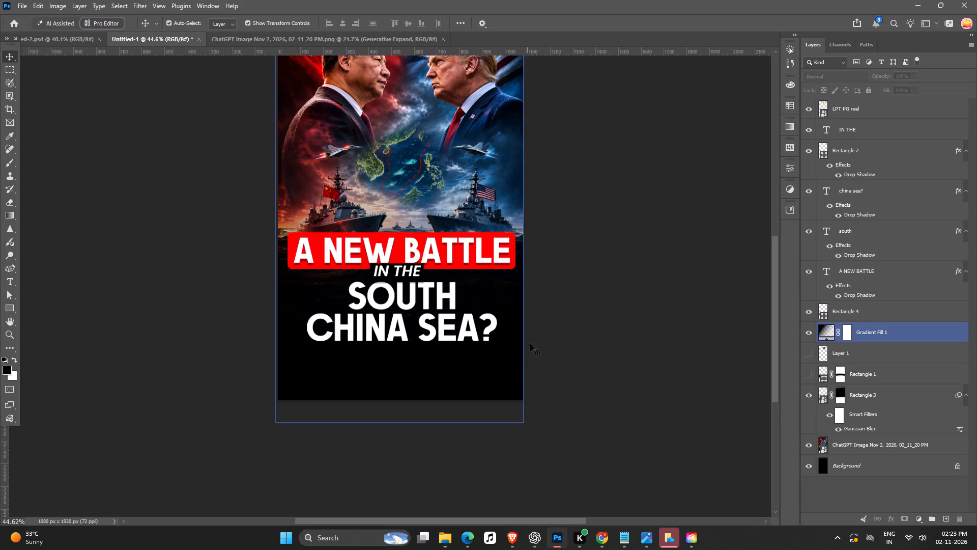
left_click(424, 327)
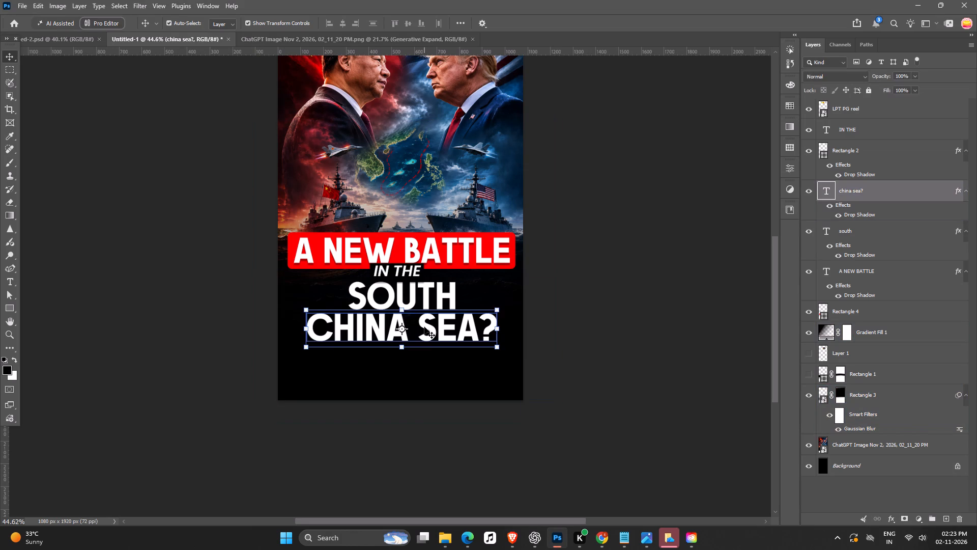
left_click(704, 325)
Add a gradient overlay to "SOUTH" and change the gradient's starting stop to a very dark neutral grey.
left_click(446, 293)
double_click(909, 233)
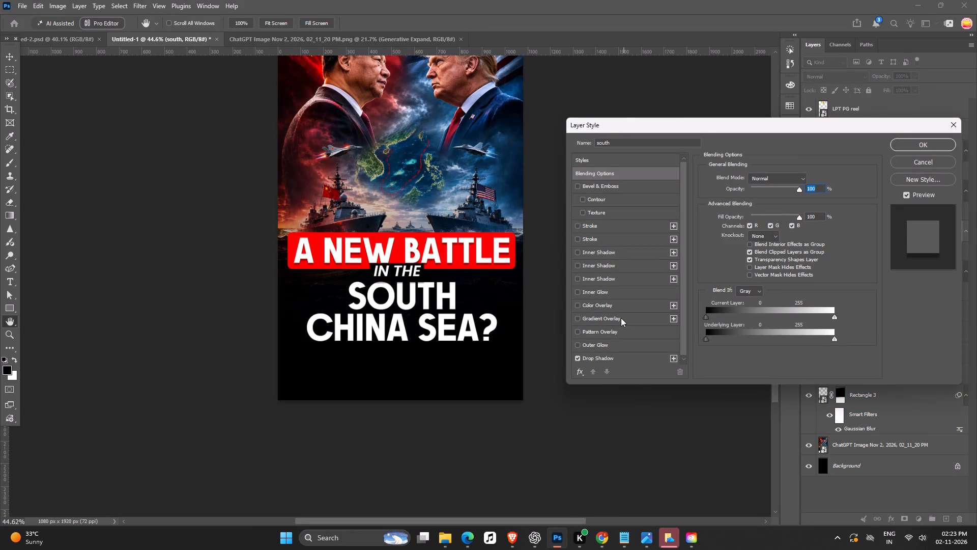
left_click(621, 317)
double_click(777, 205)
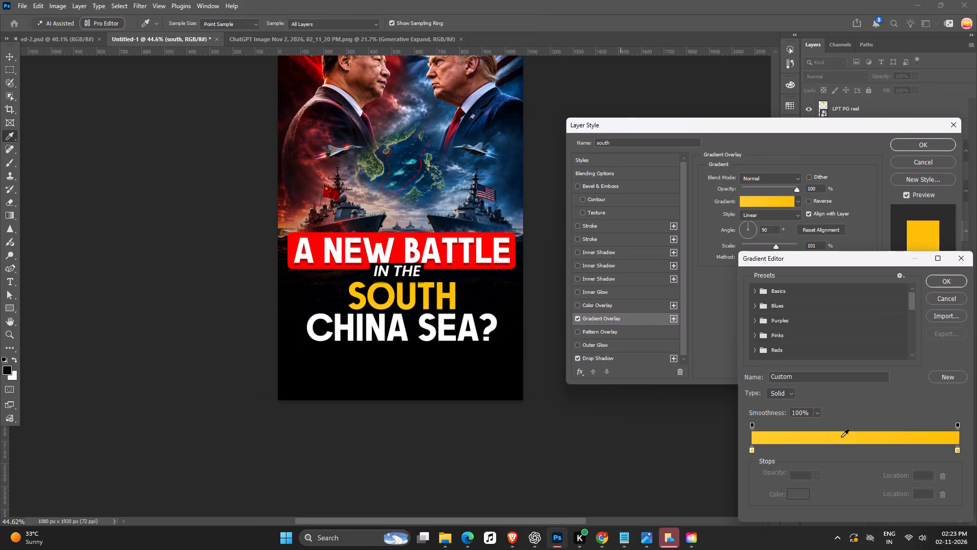
double_click(960, 450)
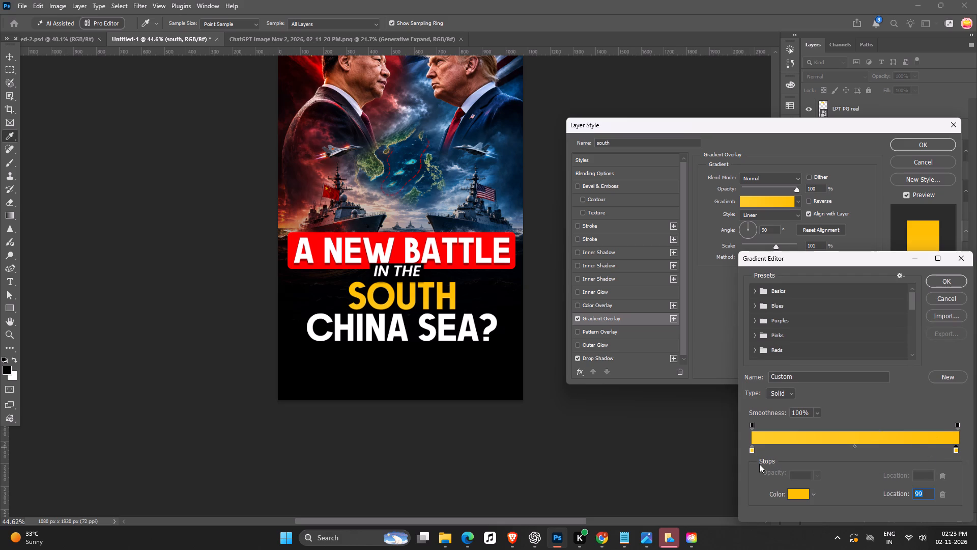
double_click(751, 450)
left_click(701, 421)
left_click(701, 425)
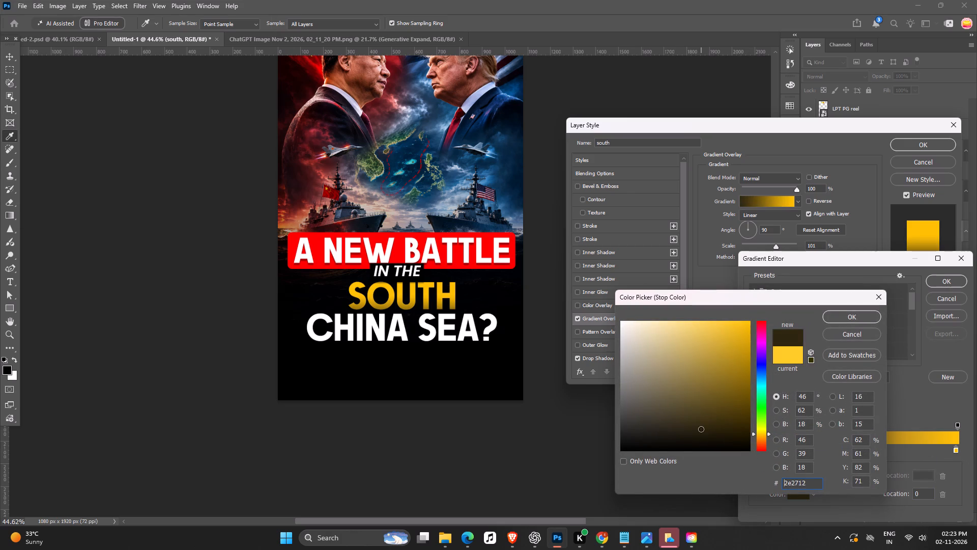
left_click_drag(701, 429, 639, 419)
left_click_drag(641, 415, 582, 408)
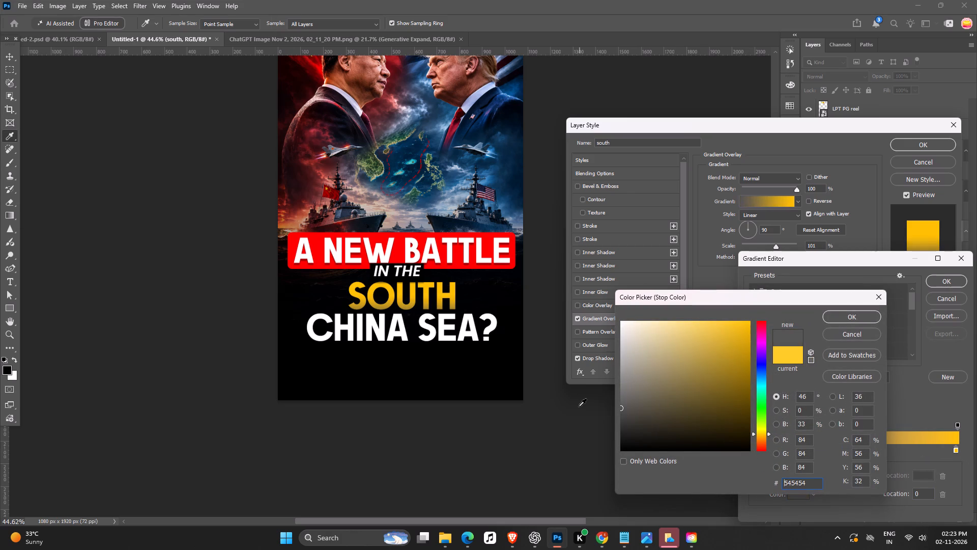
left_click_drag(648, 420, 619, 435)
left_click(844, 320)
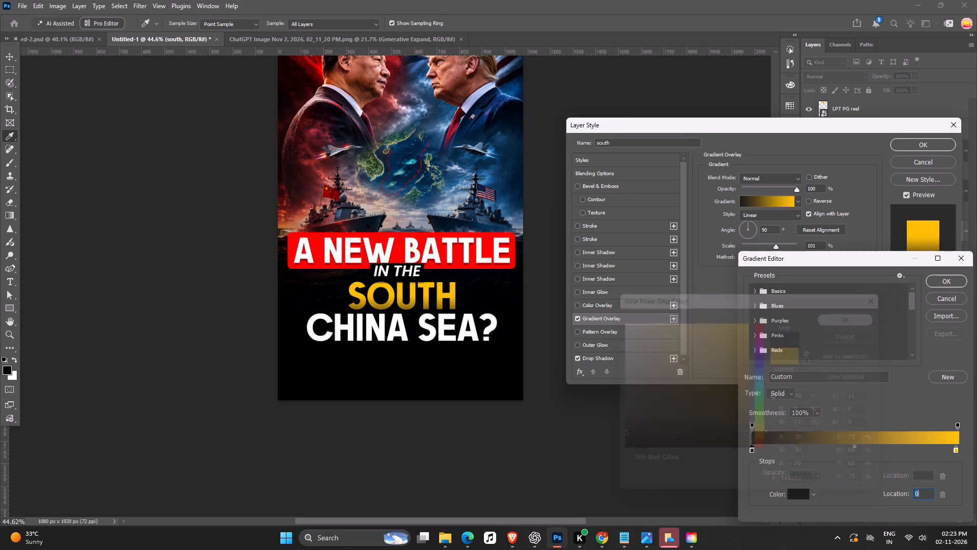
Change the end stop of the "SOUTH" gradient to a bright yellow and apply the overlay.
double_click(956, 449)
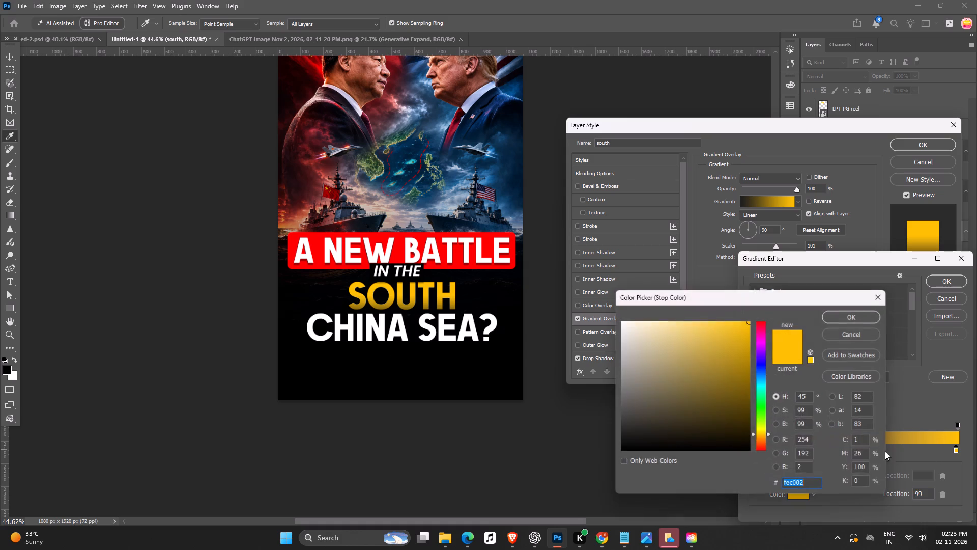
left_click(762, 436)
left_click(762, 432)
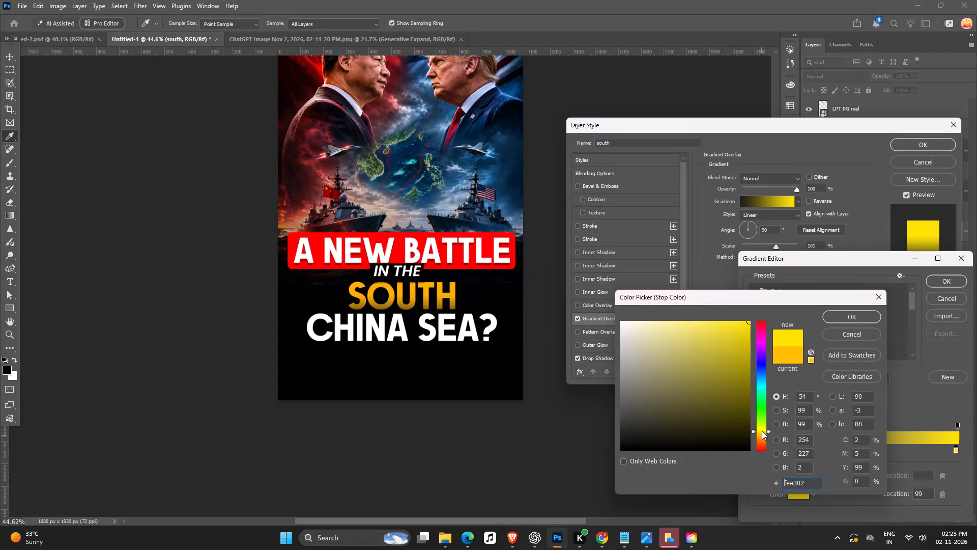
left_click(762, 430)
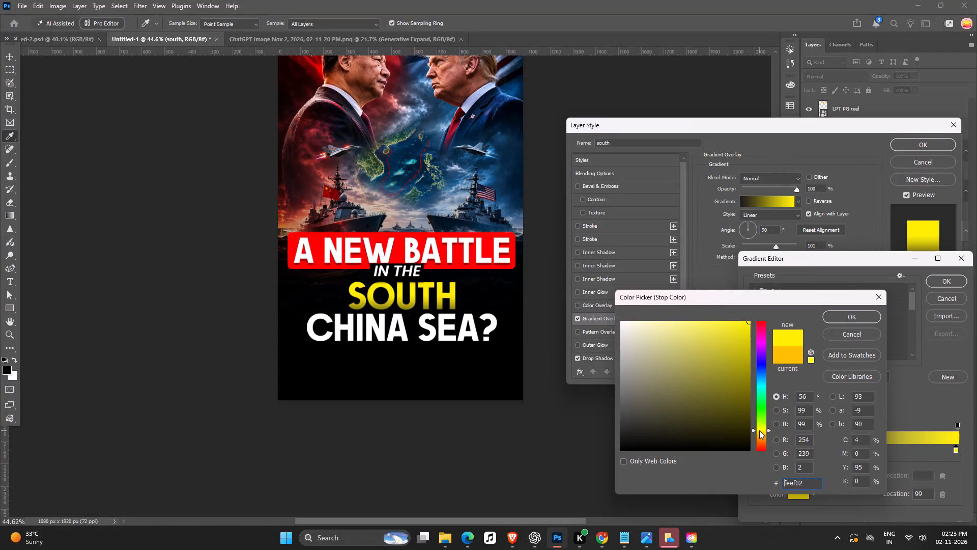
left_click(757, 429)
left_click(757, 429)
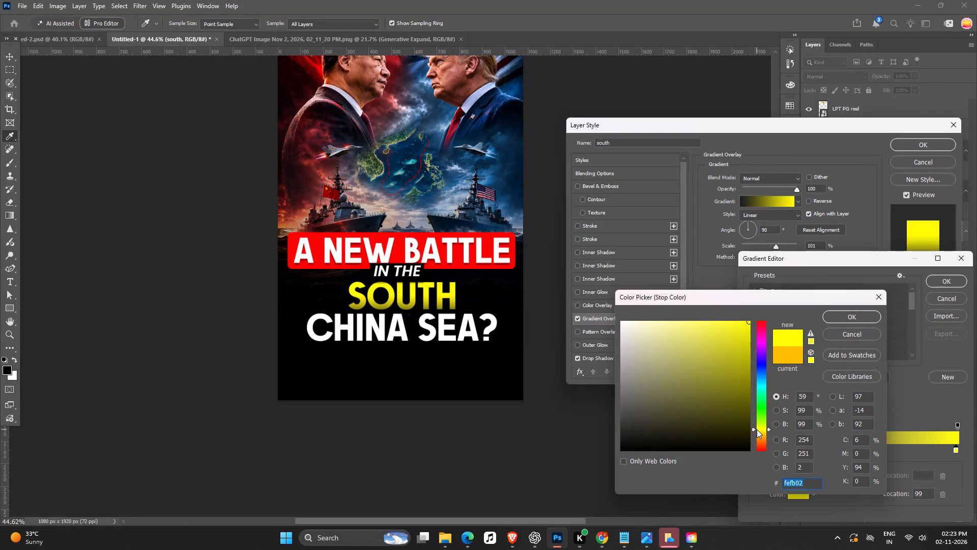
left_click(757, 429)
scroll(440, 301, "down", 6, "ctrl")
left_click(854, 319)
left_click(931, 281)
left_click(922, 150)
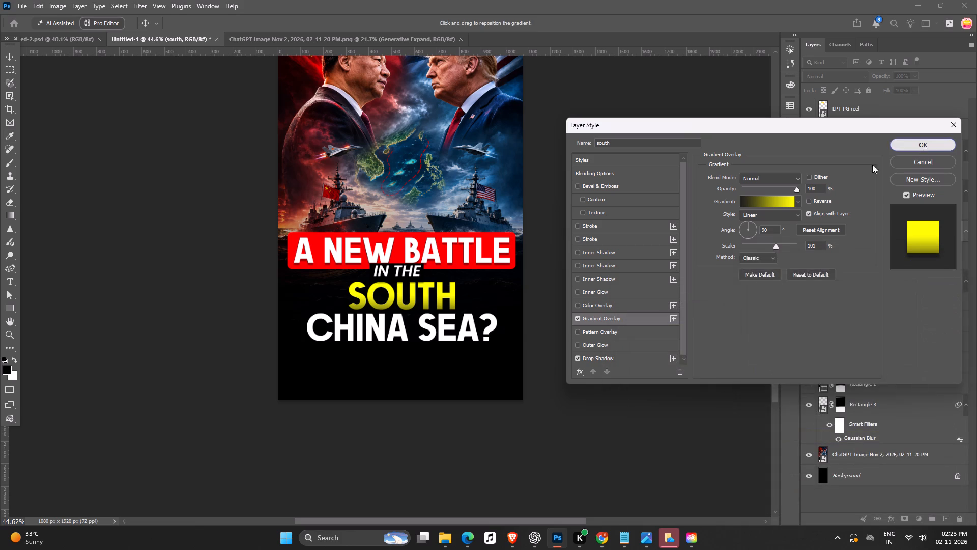
Match the end stop of the "SOUTH" gradient overlay to the yellow of the LPT PG logo, f8ef21.
scroll(452, 327, "down", 6, "ctrl")
key("space")
left_click_drag(437, 331, 437, 345)
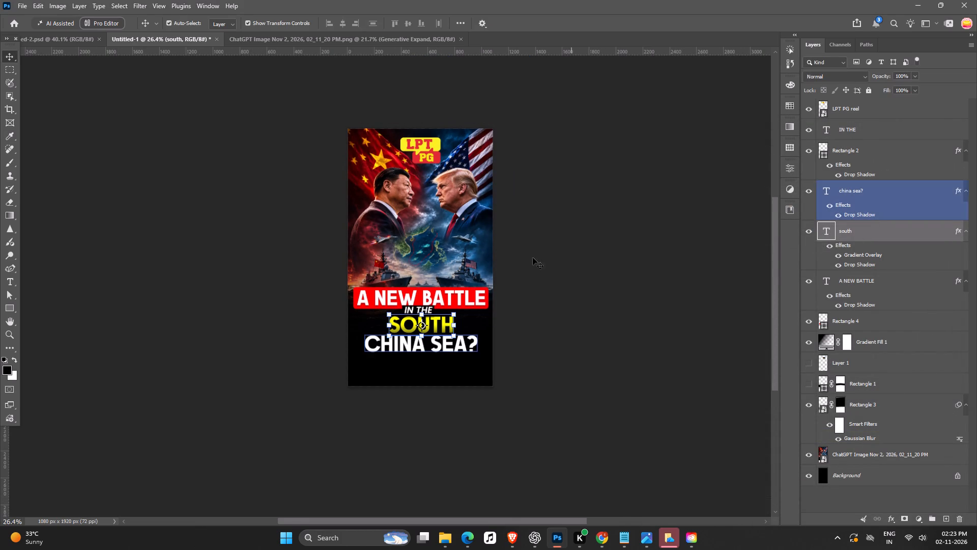
left_click(856, 203)
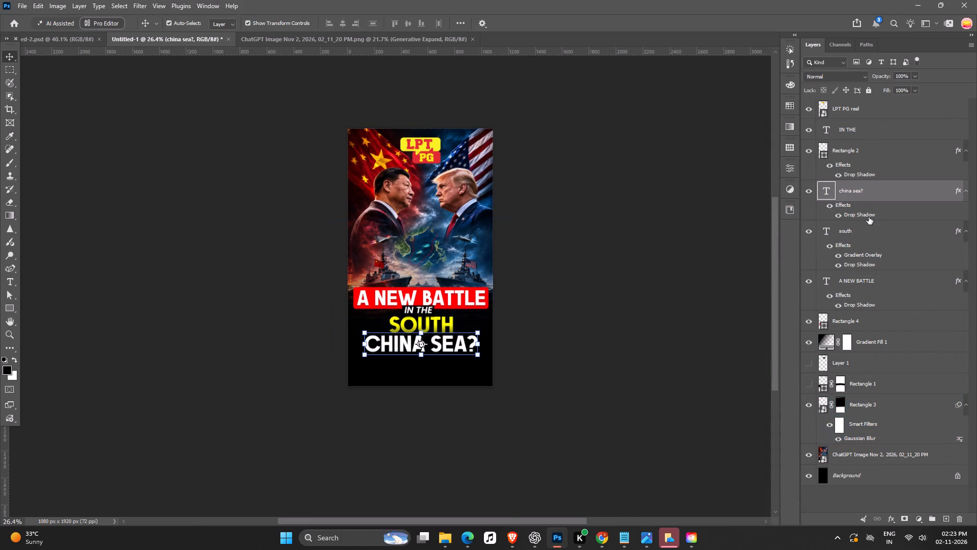
left_click(869, 217)
double_click(865, 253)
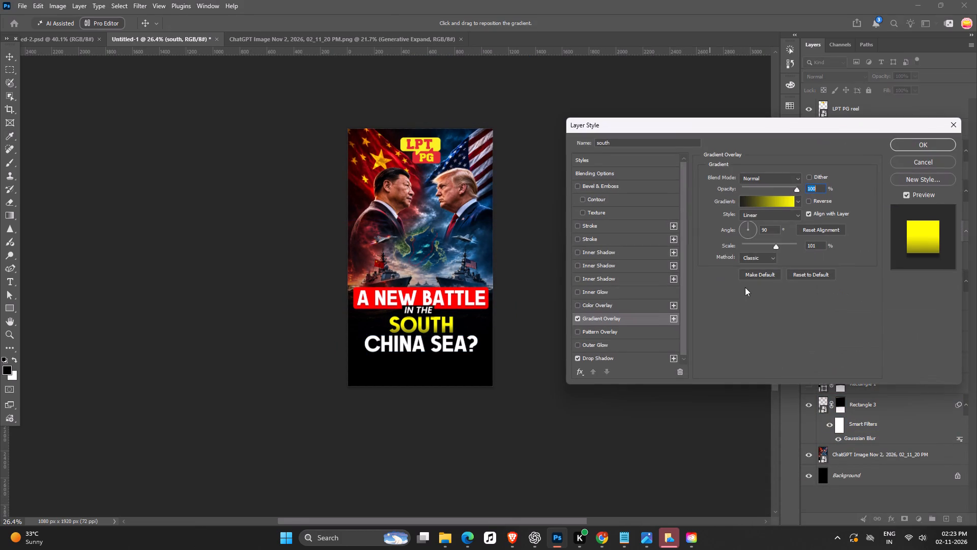
left_click(784, 203)
double_click(956, 450)
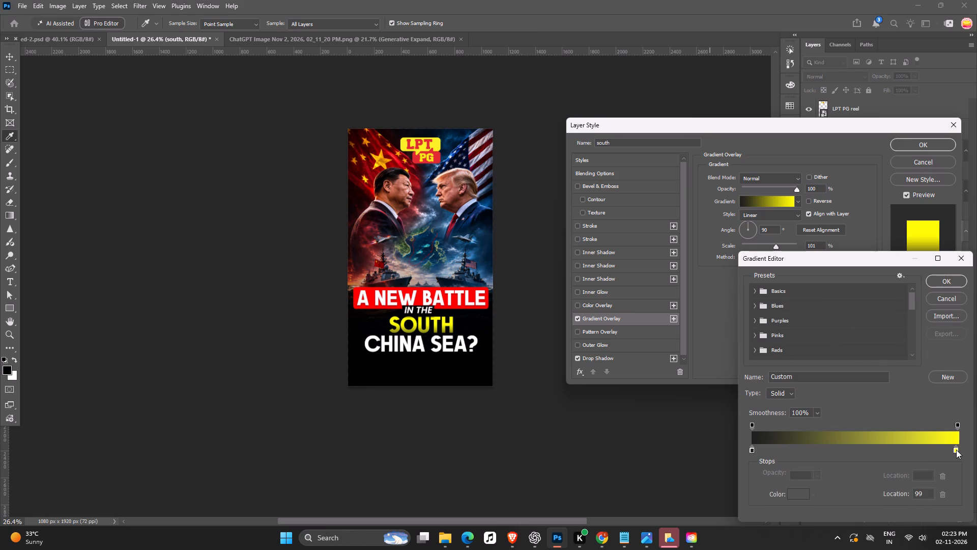
left_click(433, 144)
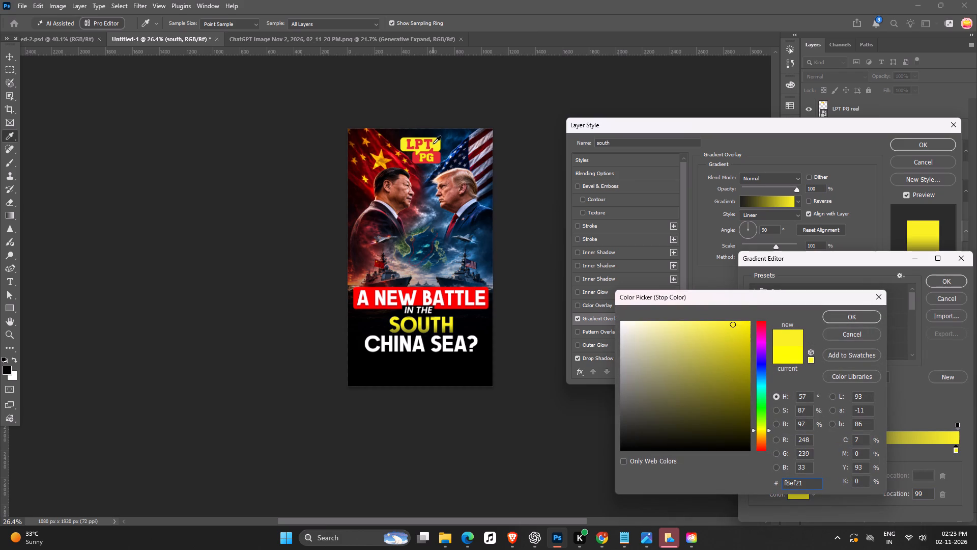
left_click(857, 315)
left_click(949, 278)
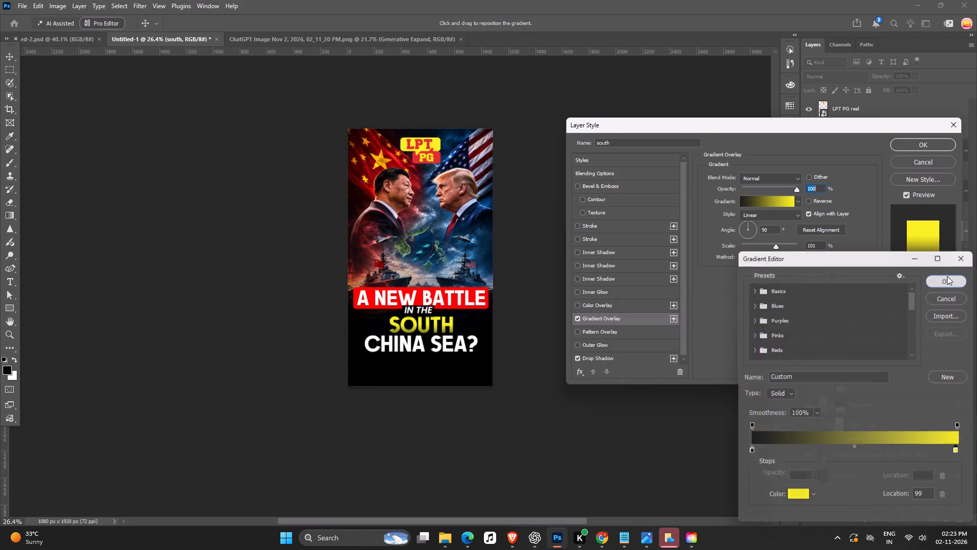
left_click(917, 150)
Copy the yellow gradient overlay from the "SOUTH" text to the "CHINA SEA?" text.
left_click(592, 78)
key("space")
key("space")
key("space")
key("space")
left_click_drag(591, 78, 566, 85)
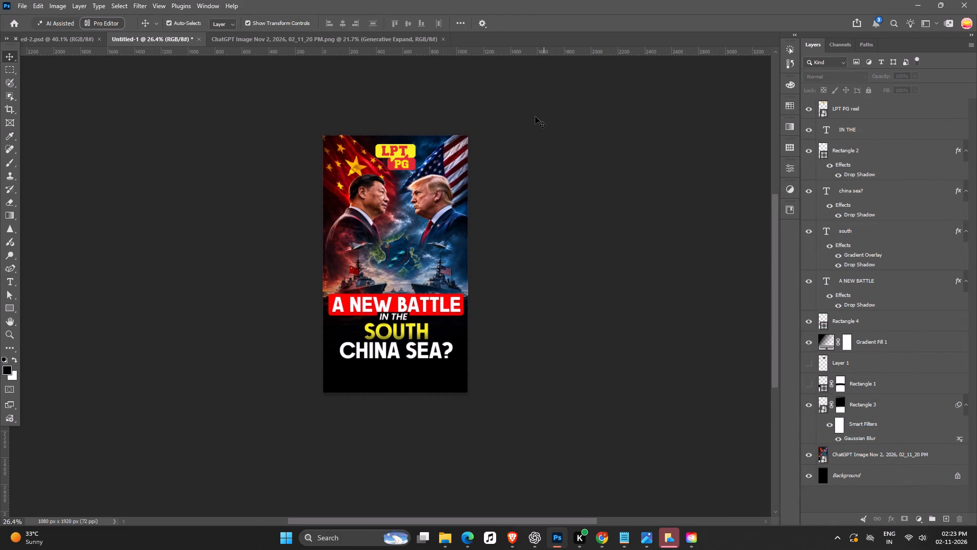
scroll(443, 350, "up", 1, "ctrl")
scroll(402, 333, "up", 5)
left_click(402, 333)
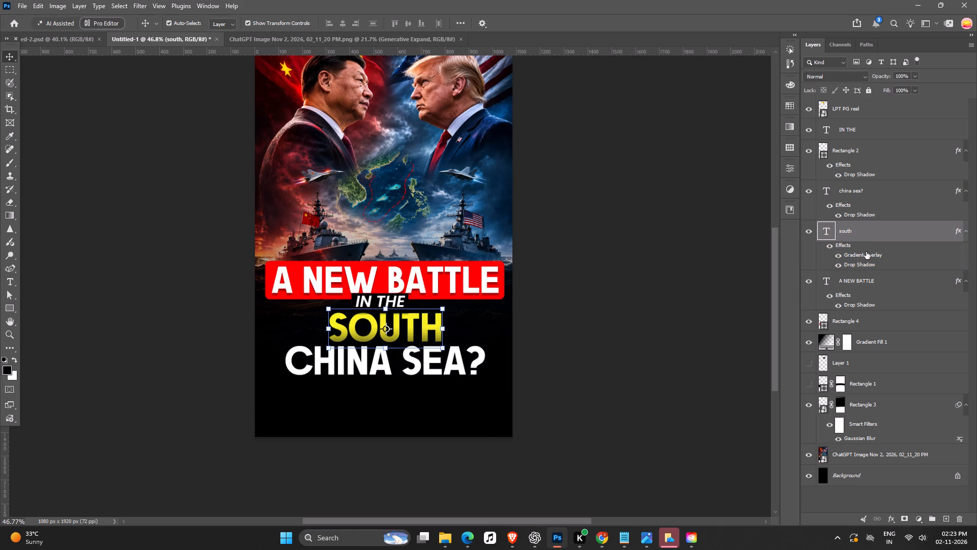
left_click_drag(864, 257, 845, 199, "alt")
left_click(709, 249)
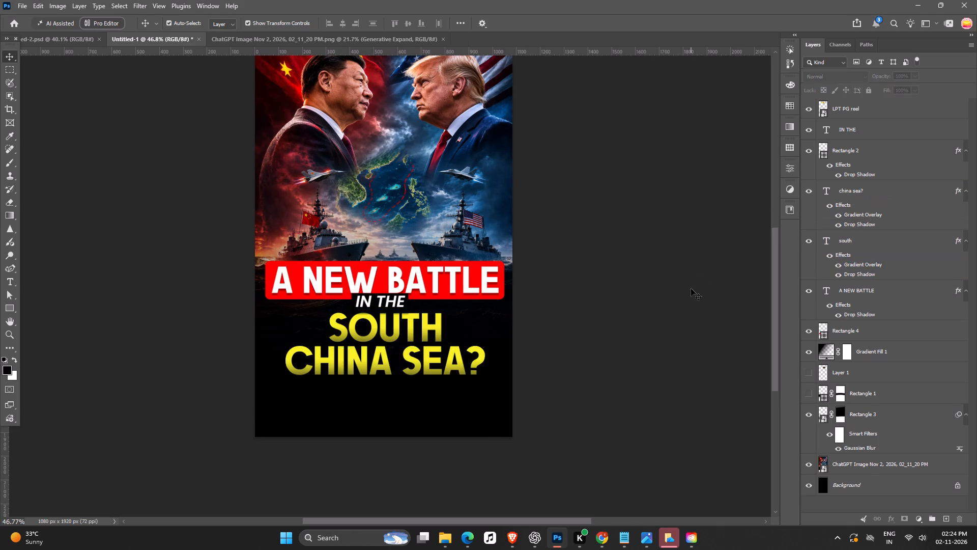
Examine the yellow headline against the whole cover and view the type properties of "A NEW BATTLE".
scroll(691, 292, "down", 9, "ctrl")
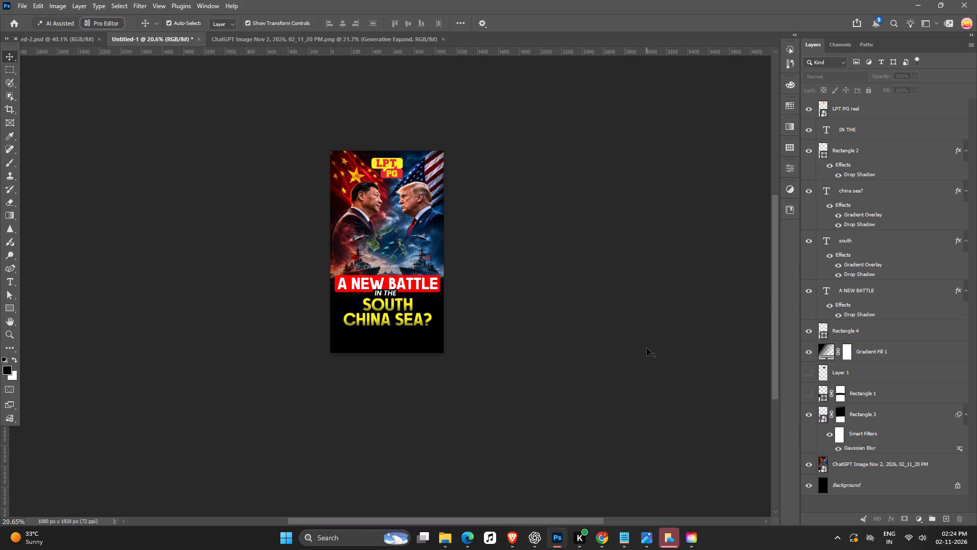
scroll(548, 82, "down", 1)
scroll(373, 382, "up", 8, "ctrl")
key("space")
key("space")
left_click_drag(373, 381, 375, 387)
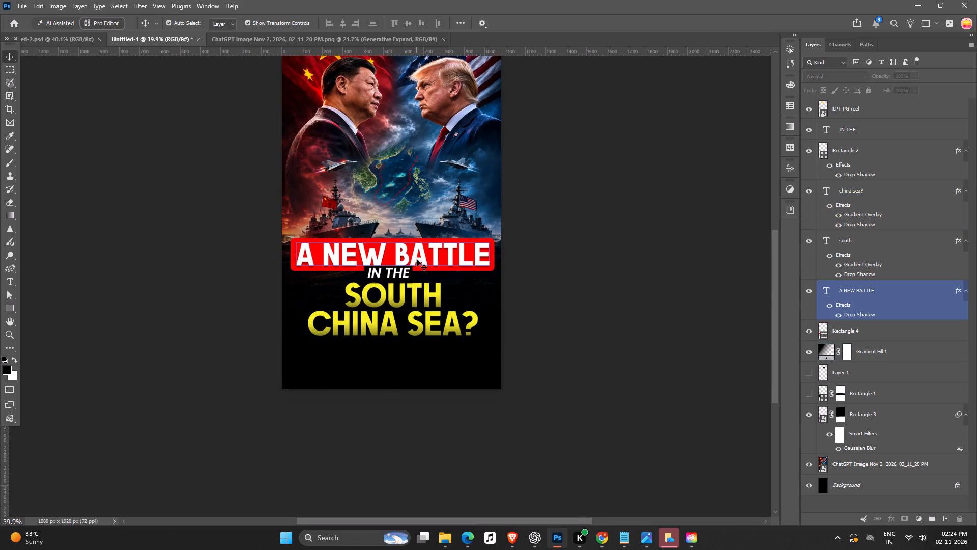
left_click(417, 258)
left_click(789, 166)
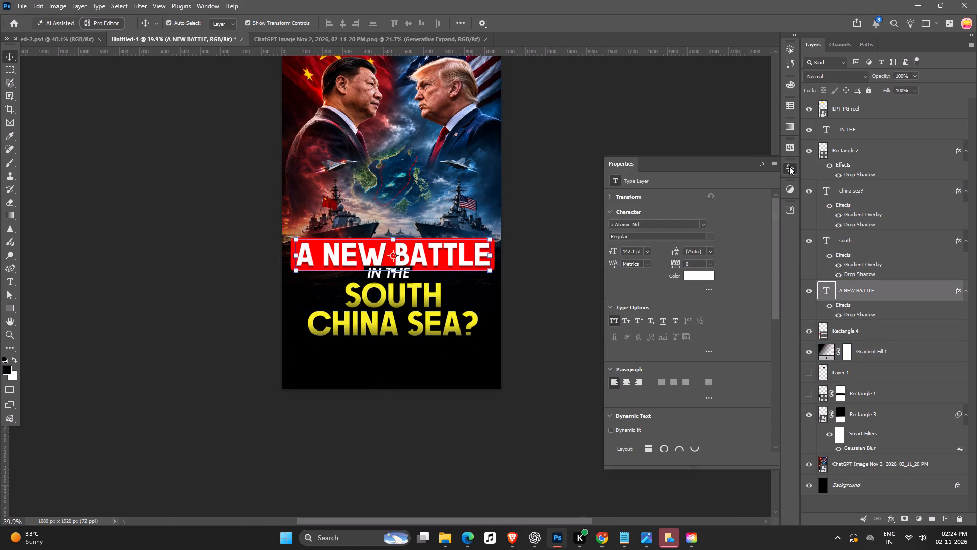
left_click(622, 106)
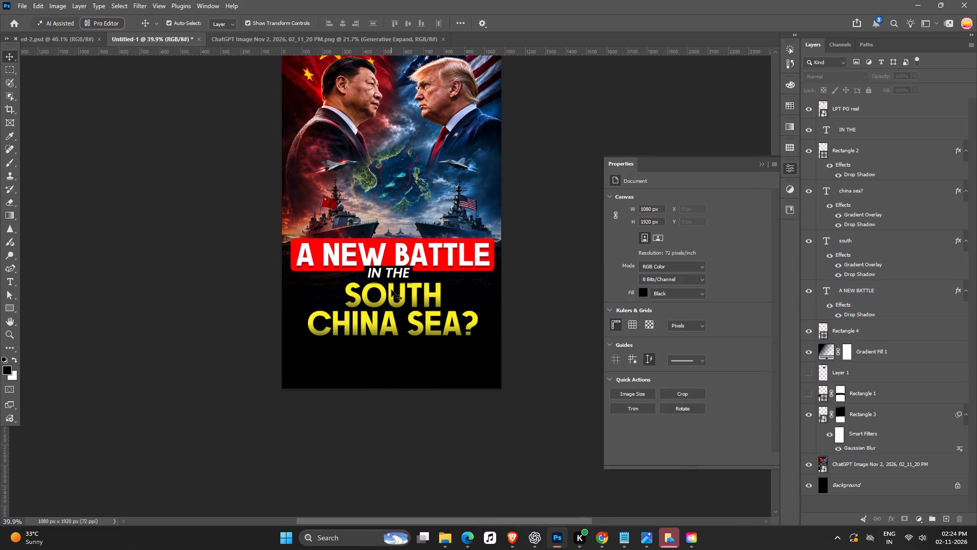
left_click(449, 245)
left_click(467, 390)
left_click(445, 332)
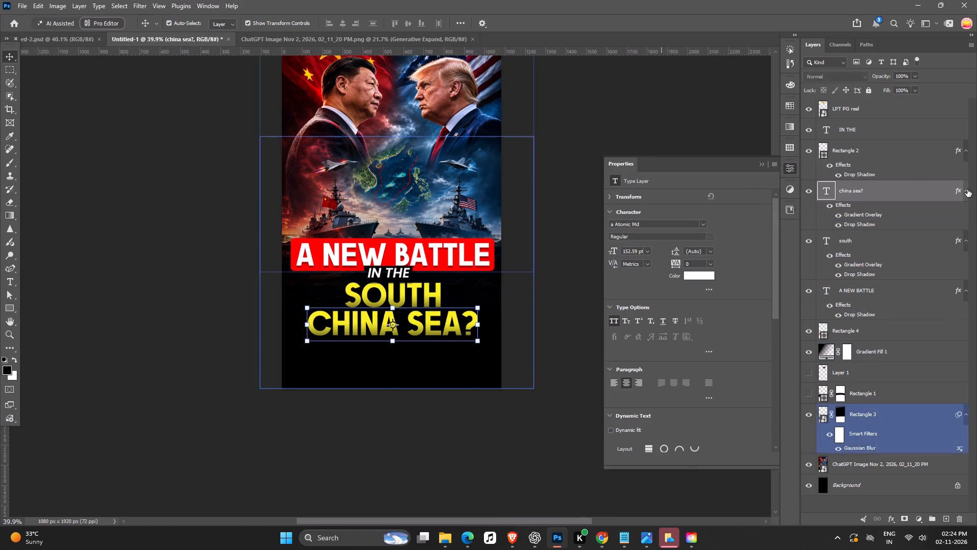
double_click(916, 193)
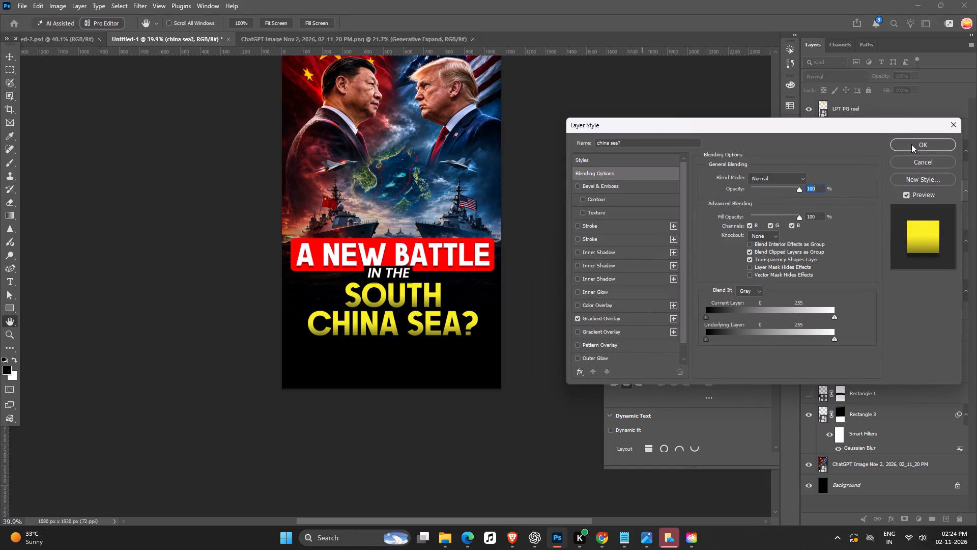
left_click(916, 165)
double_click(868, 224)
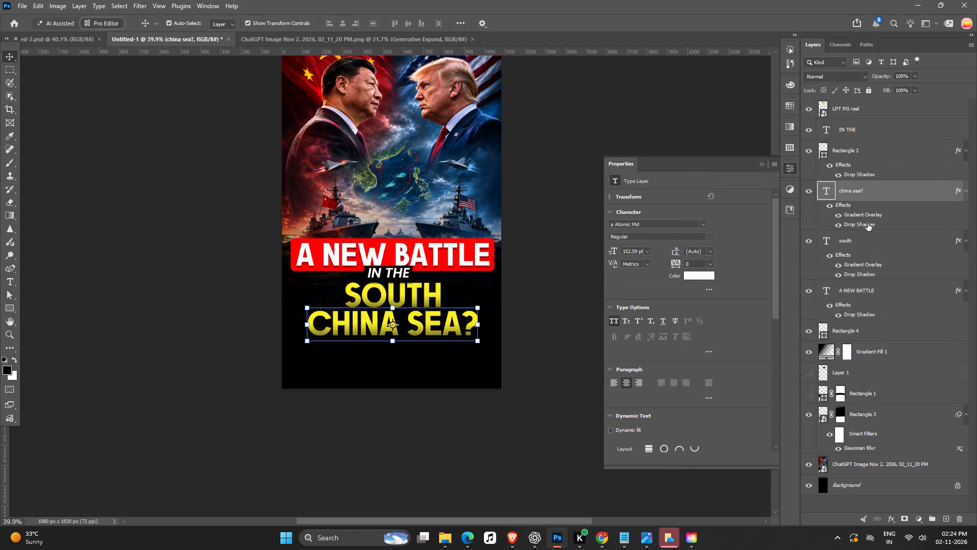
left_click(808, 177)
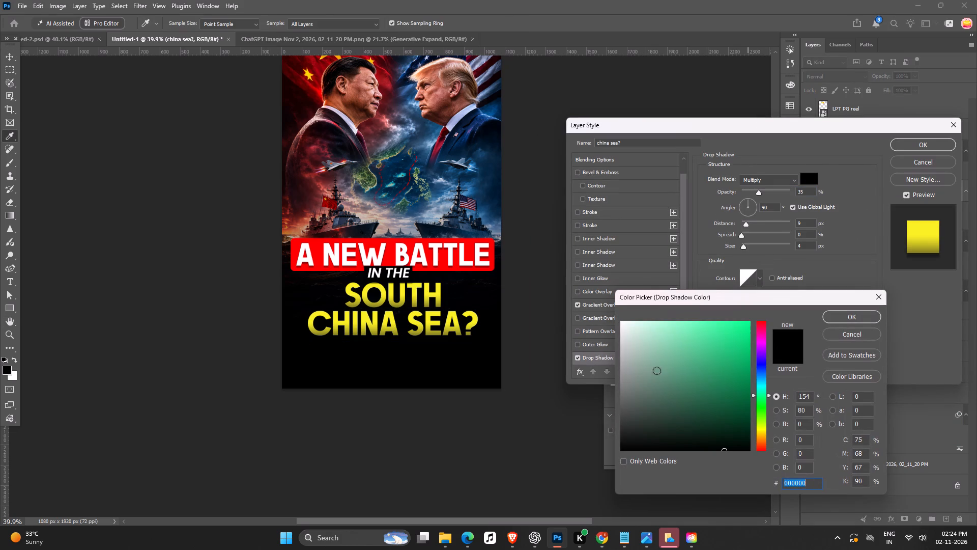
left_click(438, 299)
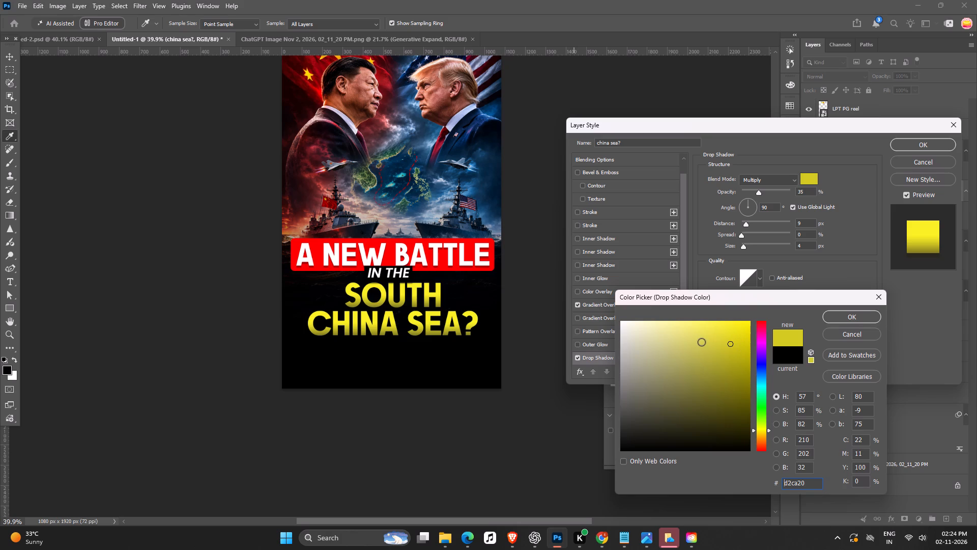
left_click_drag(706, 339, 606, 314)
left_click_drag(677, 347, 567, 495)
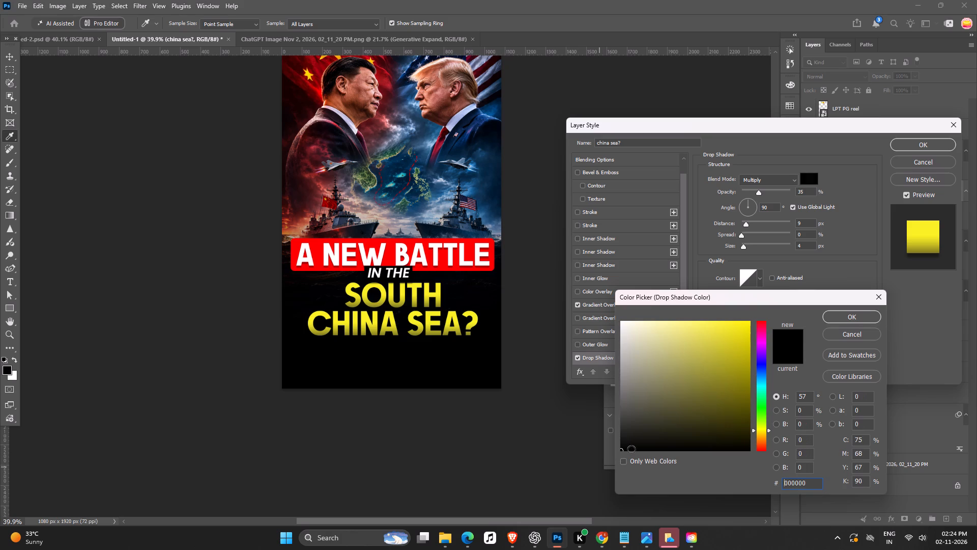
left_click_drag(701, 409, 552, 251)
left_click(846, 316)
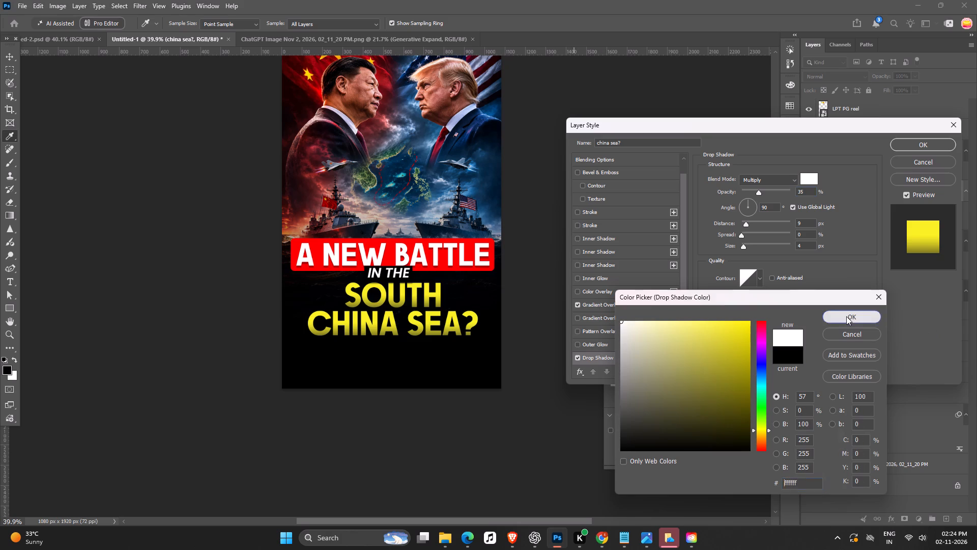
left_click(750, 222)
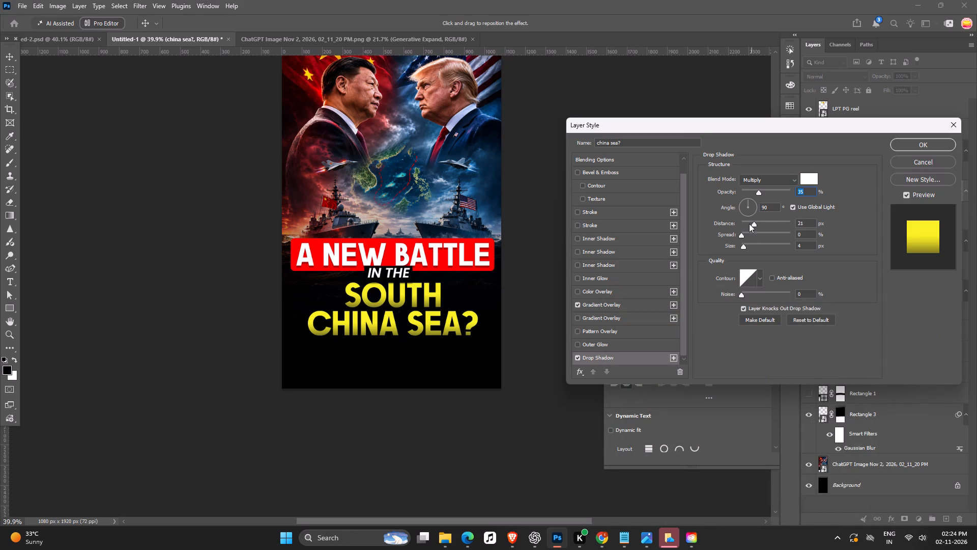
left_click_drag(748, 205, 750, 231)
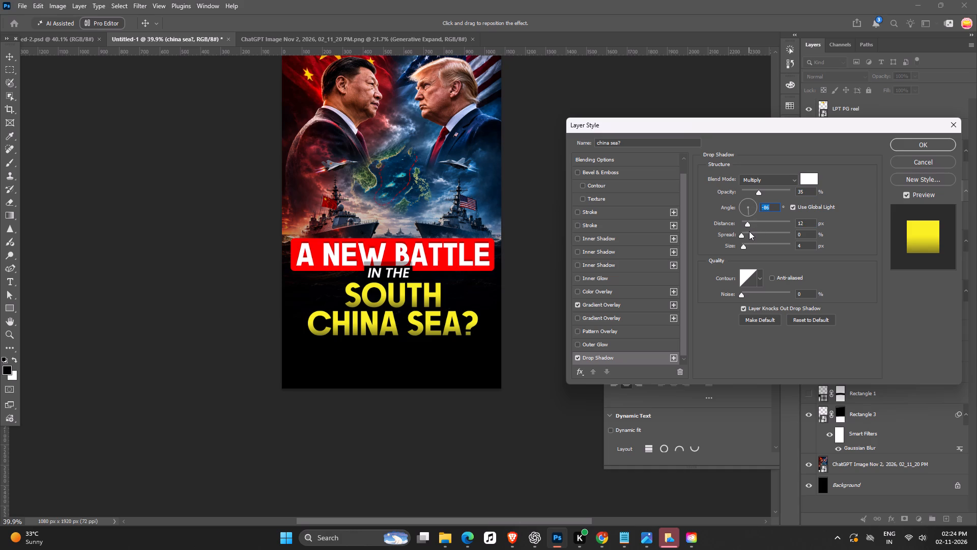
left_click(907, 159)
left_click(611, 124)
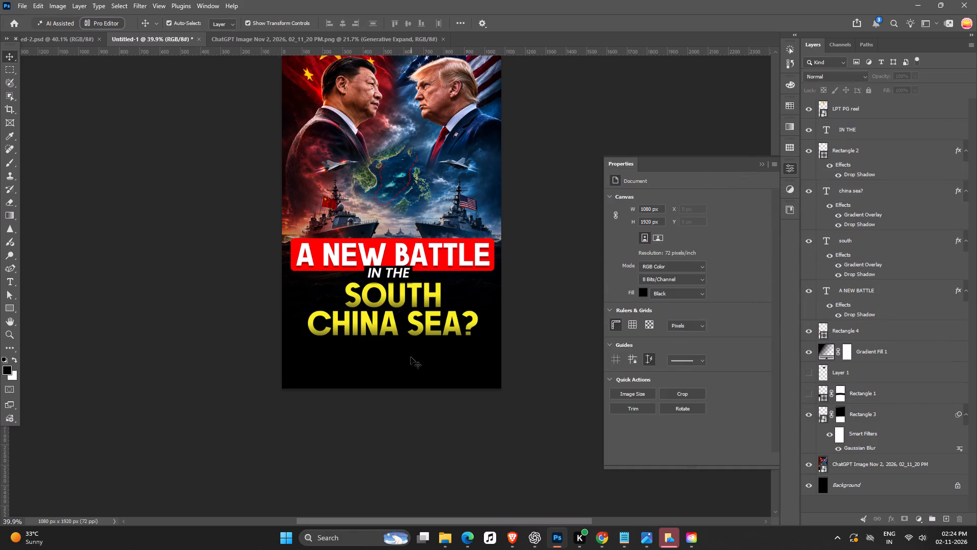
Duplicate the "CHINA SEA?" text, hide the copy's gradient overlay and drop shadow, and place it behind the original, nudged slightly down.
left_click(455, 319)
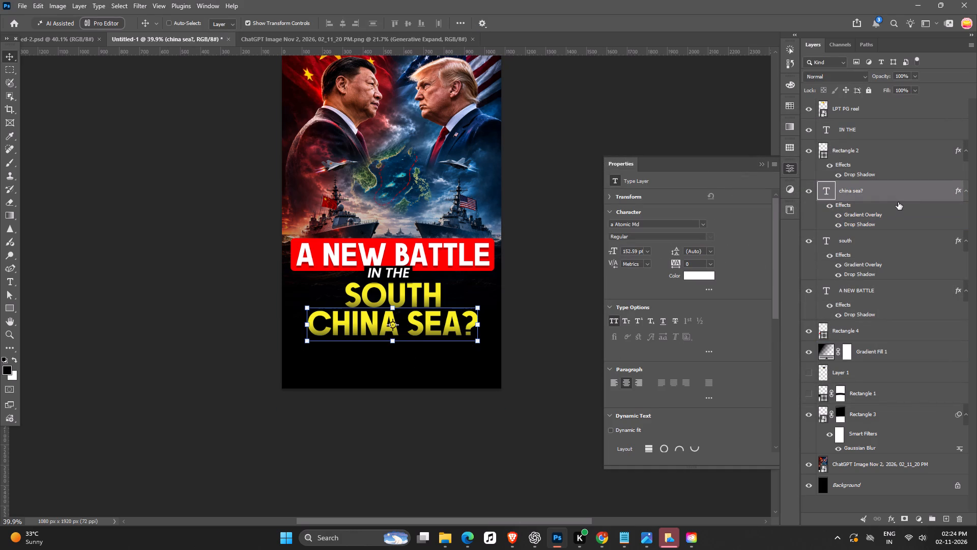
key("ctrl+j")
left_click(838, 214)
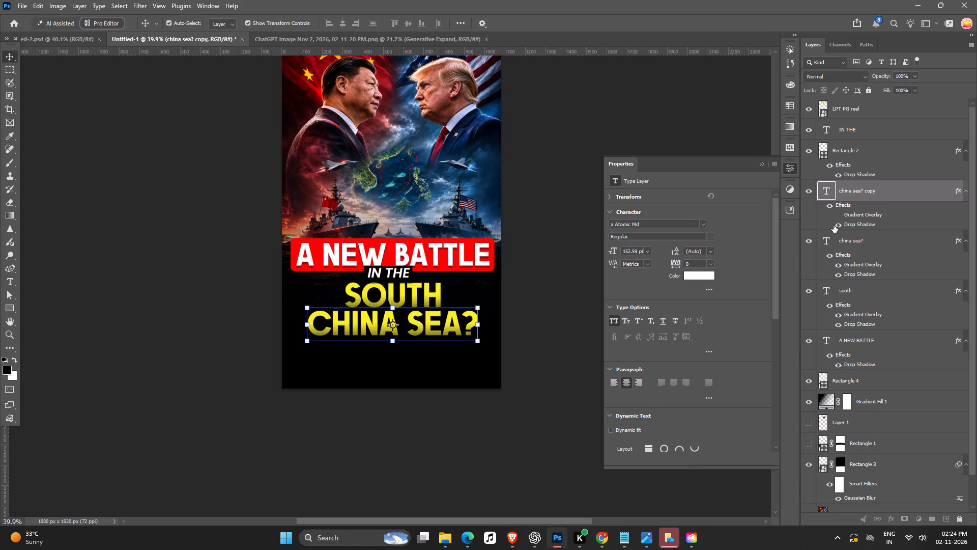
left_click(839, 225)
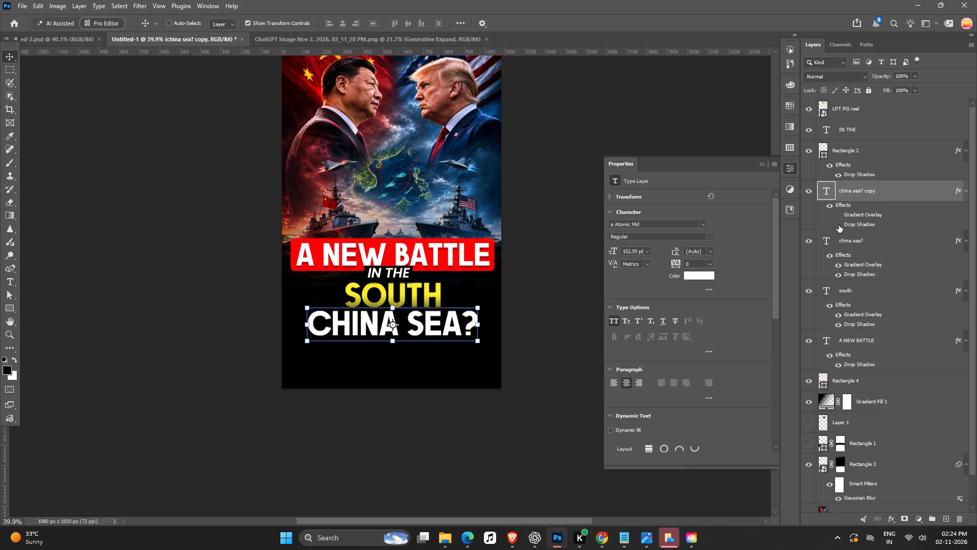
key("ctrl+bracketleft")
key("Down")
key("Down")
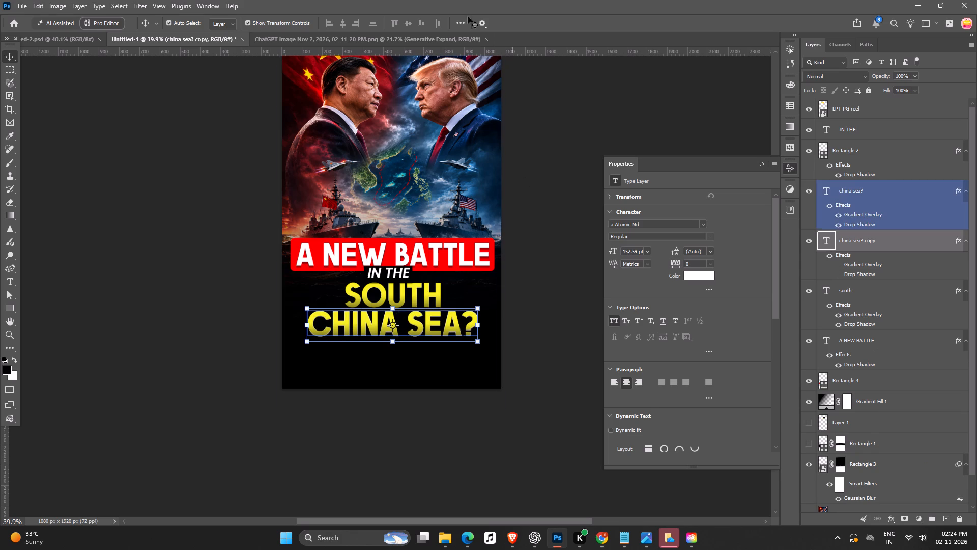
Set the text color of the "CHINA SEA?" copy behind the original to dark grey, 525252.
left_click(700, 277)
left_click(637, 387)
left_click_drag(634, 386, 622, 388)
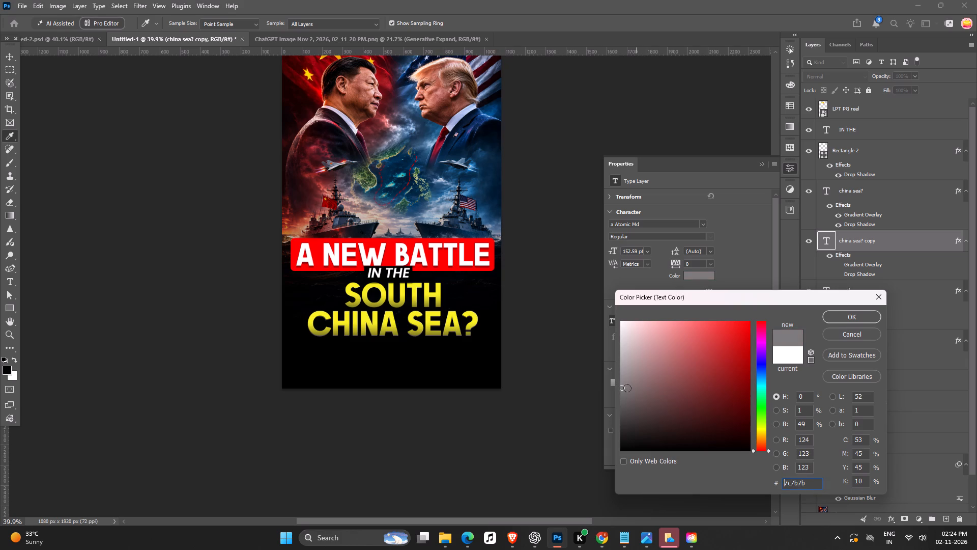
left_click_drag(632, 390, 579, 417)
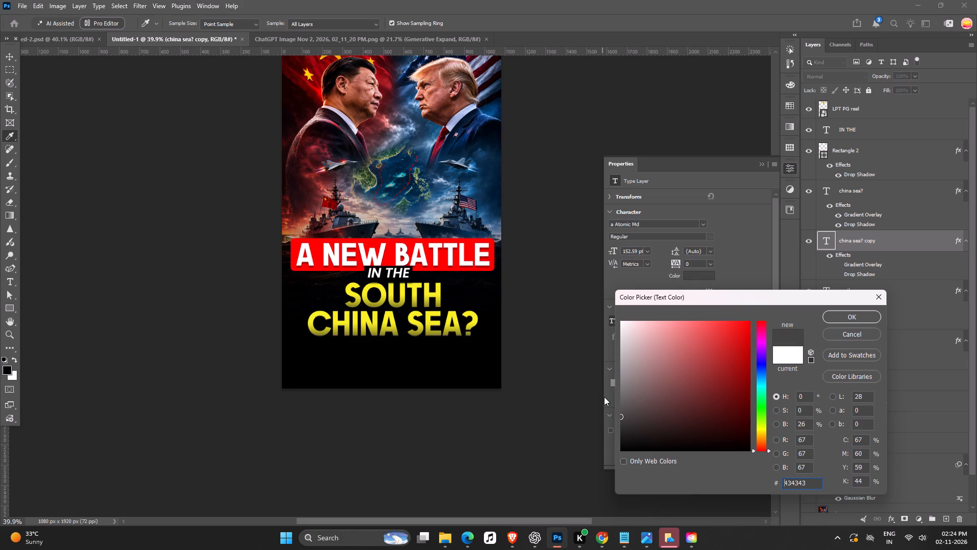
left_click_drag(613, 378, 601, 379)
left_click_drag(621, 400, 621, 409)
left_click(843, 319)
Nudge the dark grey "CHINA SEA?" copy slightly below and to the right of the yellow text as an offset shadow.
key("shift+Down")
key("Up")
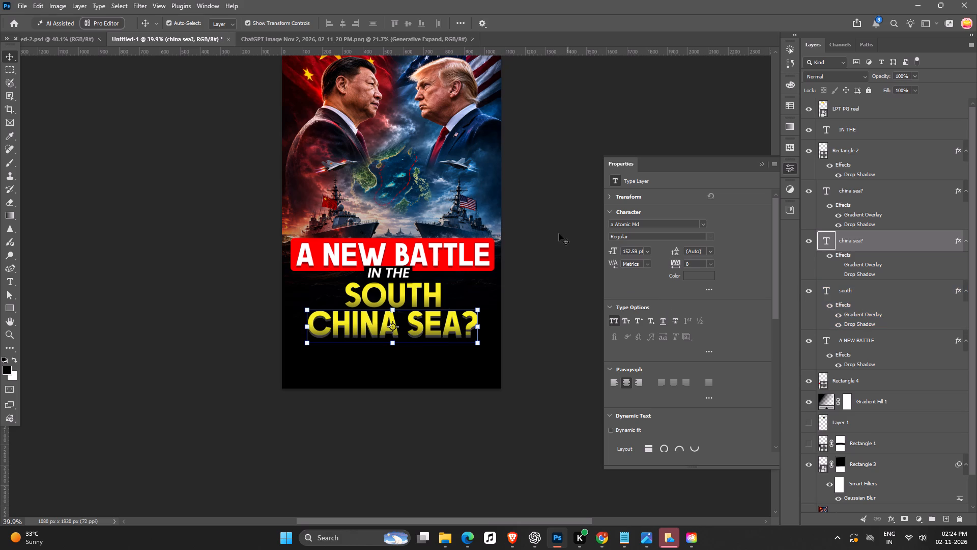
key("Up")
key("Up")
key("Left")
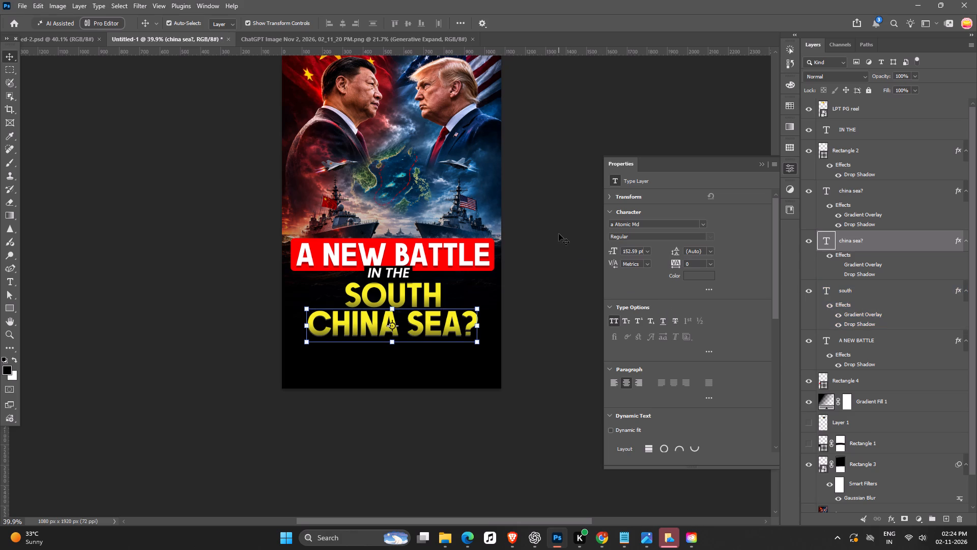
key("Right")
key("Right")
key("Left")
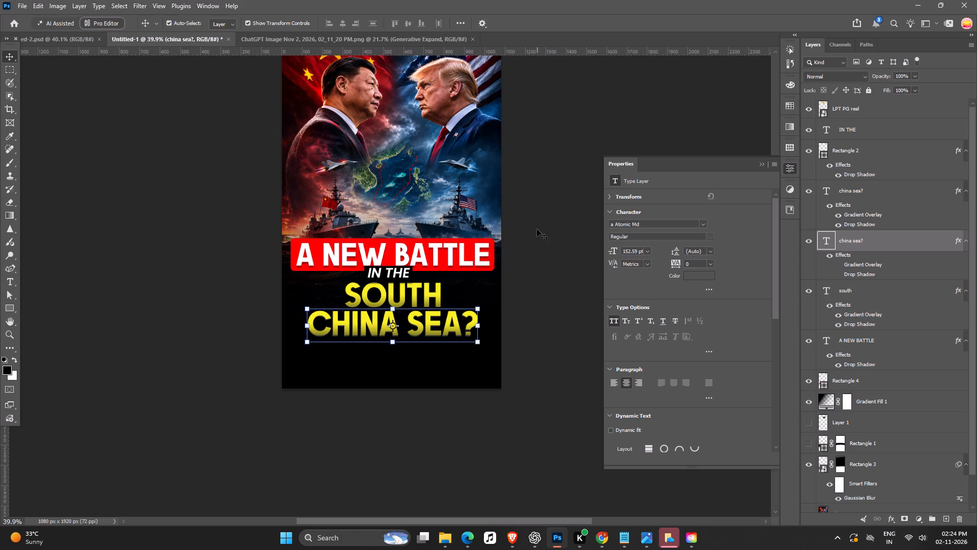
key("Right")
left_click(537, 229)
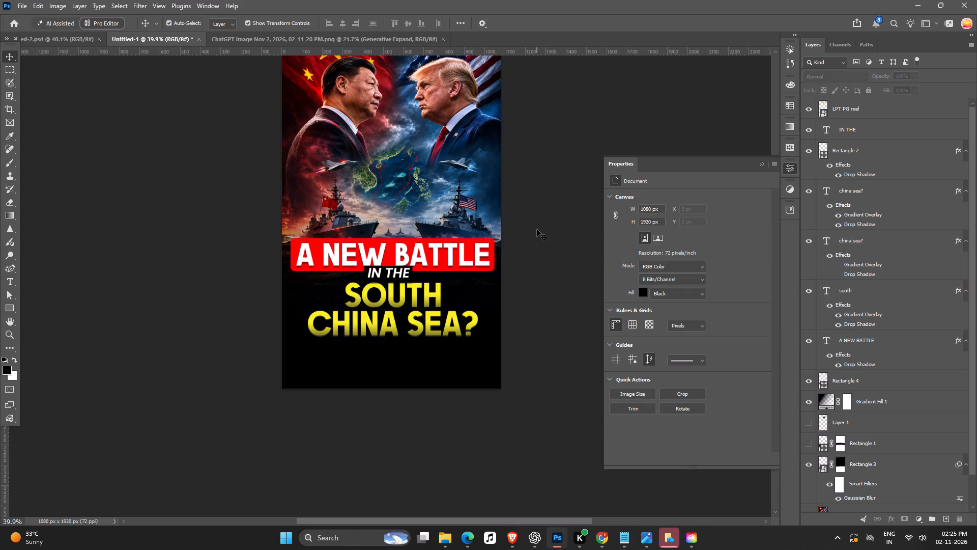
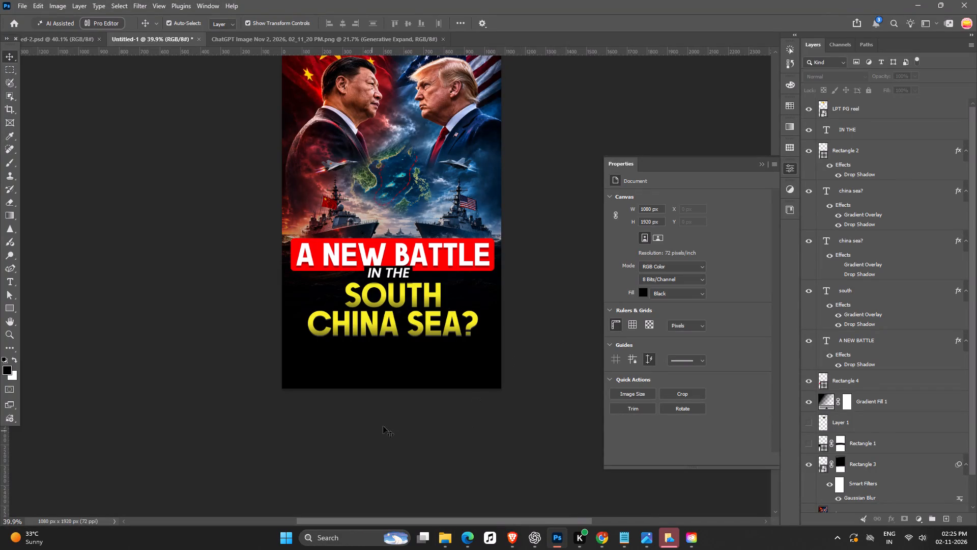
Duplicate the "SOUTH" text, hide all effects on the copy, and place it behind the original, nudged slightly down.
left_click(408, 301)
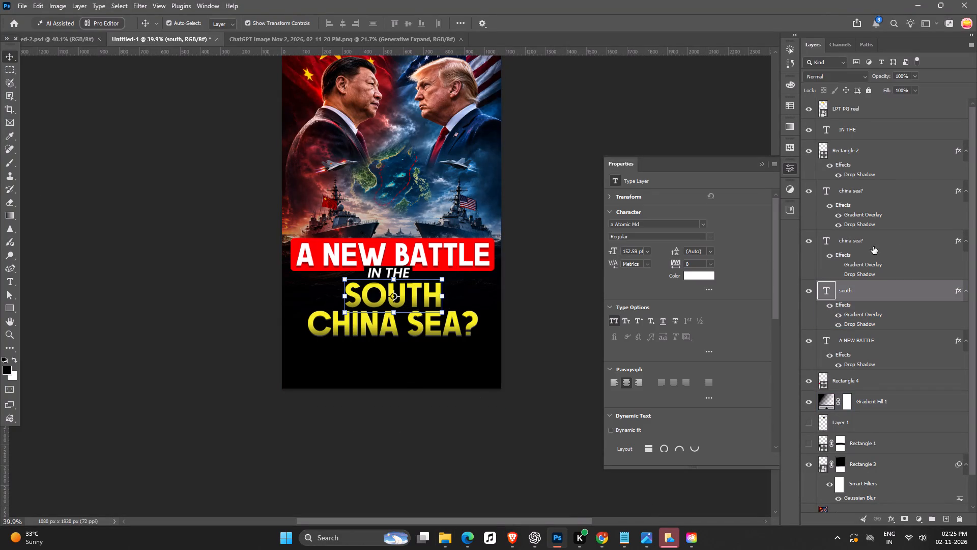
key("ctrl+j")
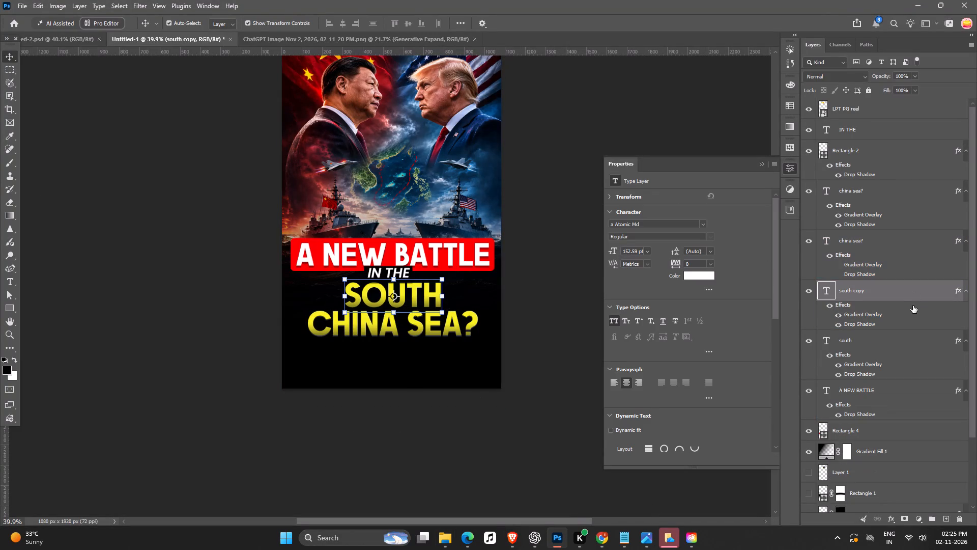
left_click(831, 305)
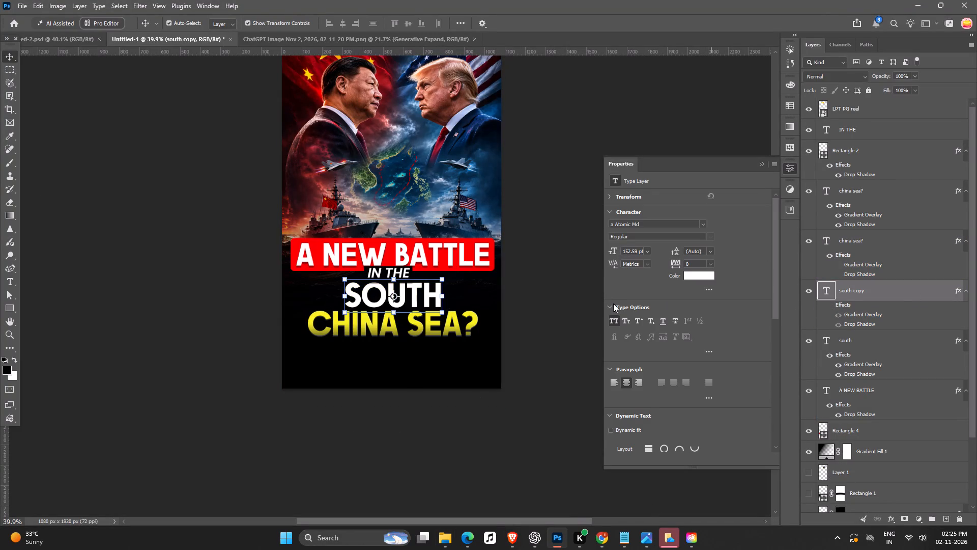
key("ctrl+bracketleft")
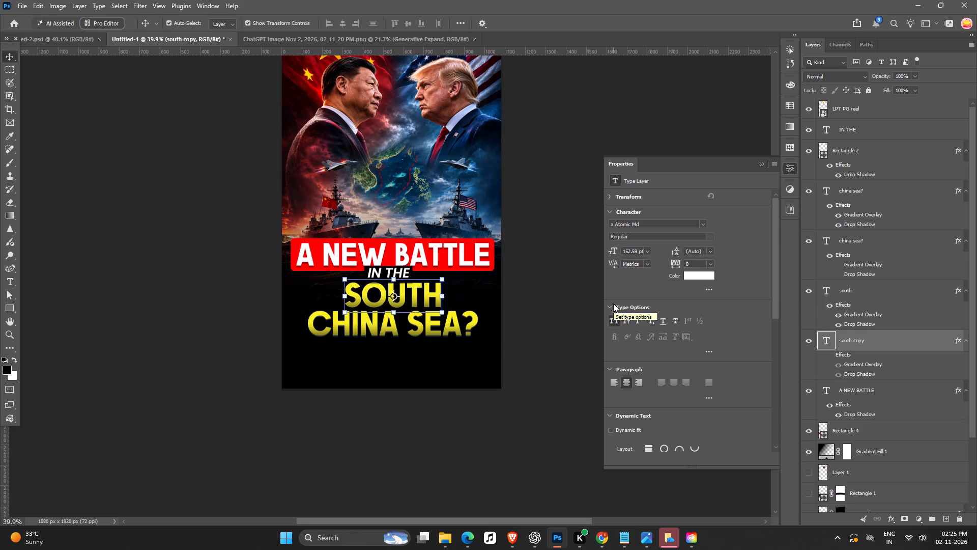
key("Down")
key("Down")
key("Up")
key("Down")
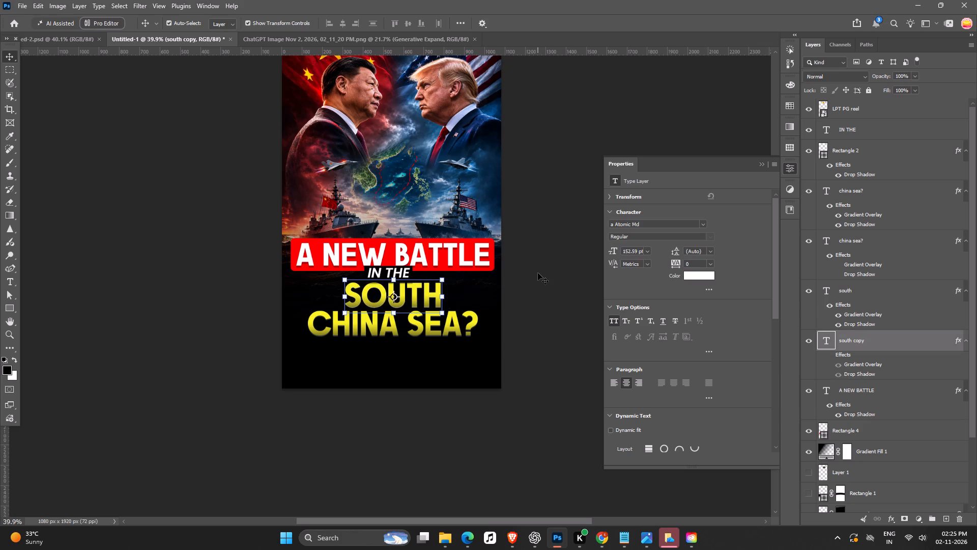
Set the text color of the "SOUTH" copy behind the original to pale yellow, fffb9a.
left_click(692, 275)
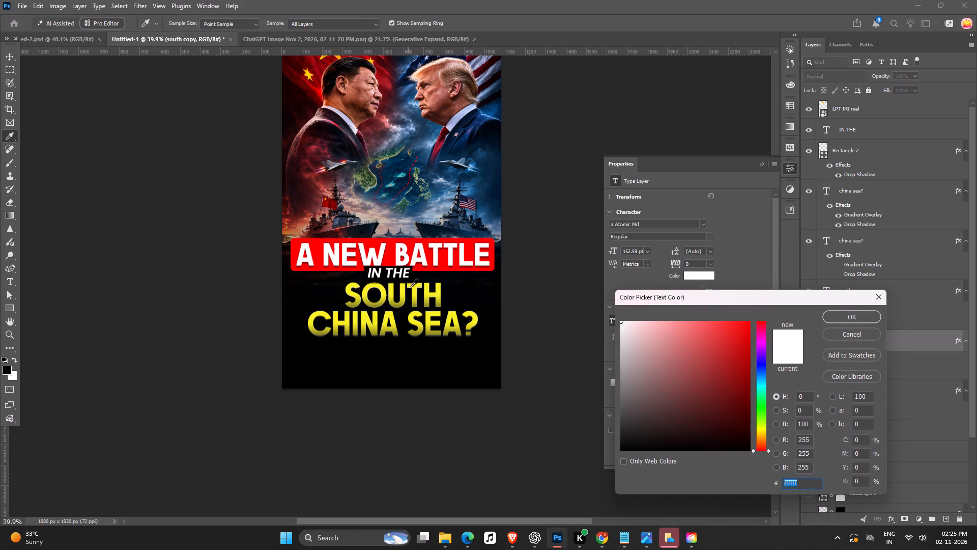
left_click(412, 288)
left_click(415, 287)
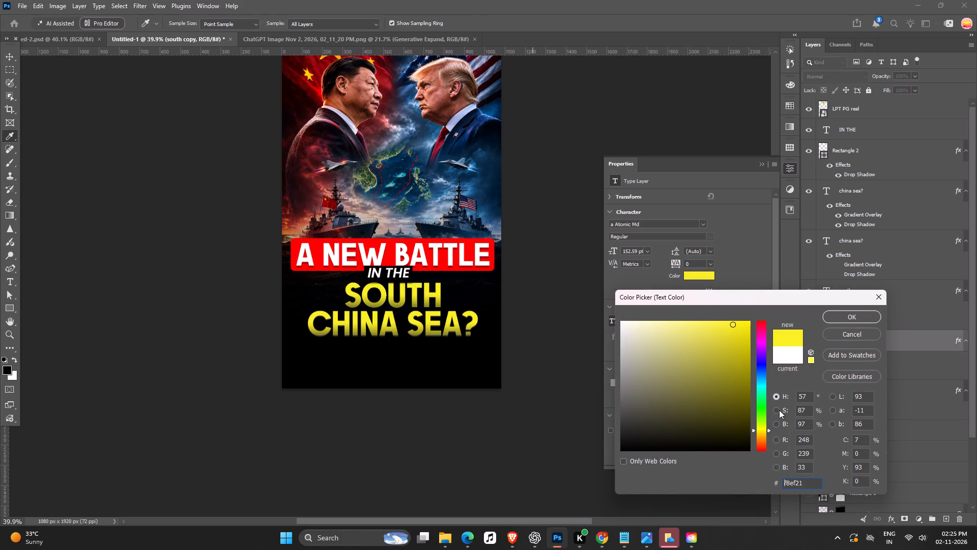
left_click(679, 332)
left_click_drag(683, 332, 721, 311)
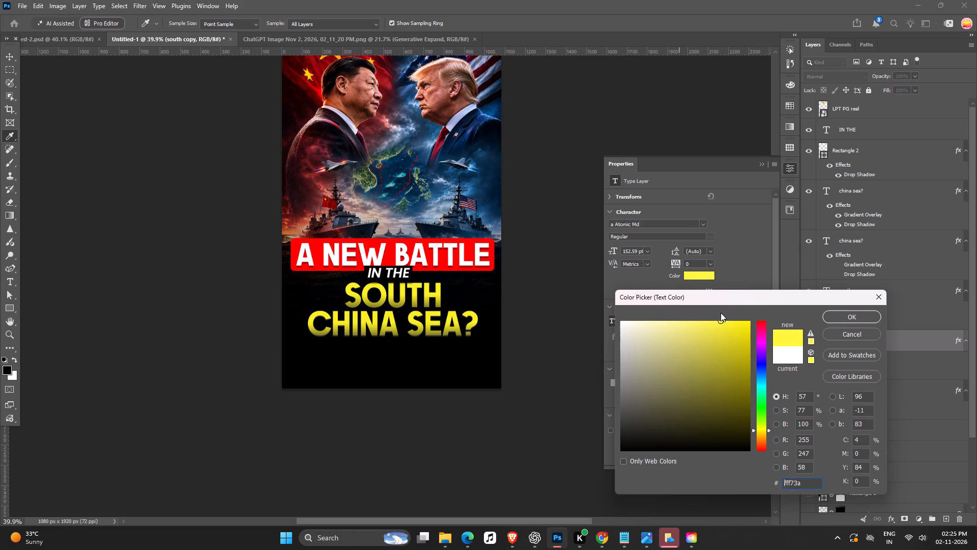
left_click_drag(697, 346, 582, 304)
left_click_drag(710, 353, 569, 420)
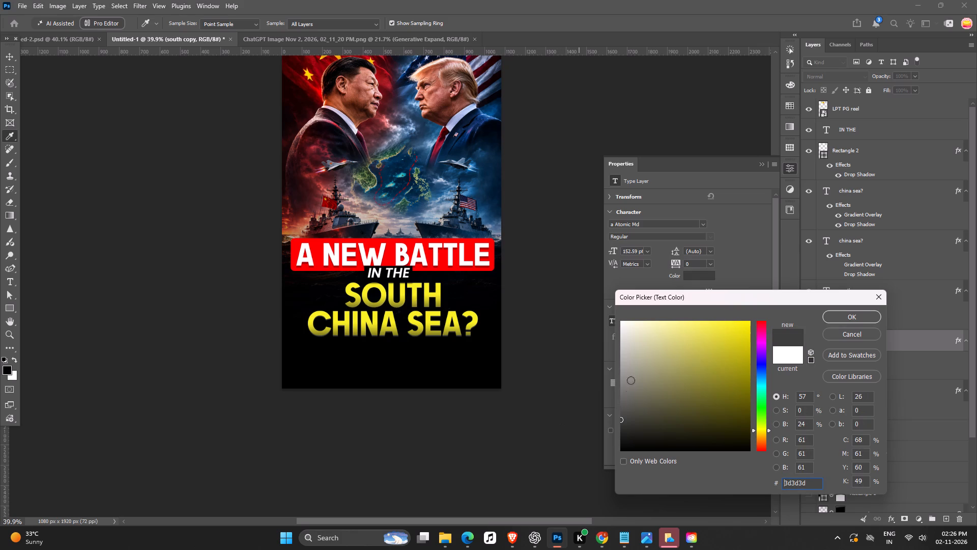
left_click_drag(639, 368, 724, 314)
left_click_drag(692, 325, 672, 297)
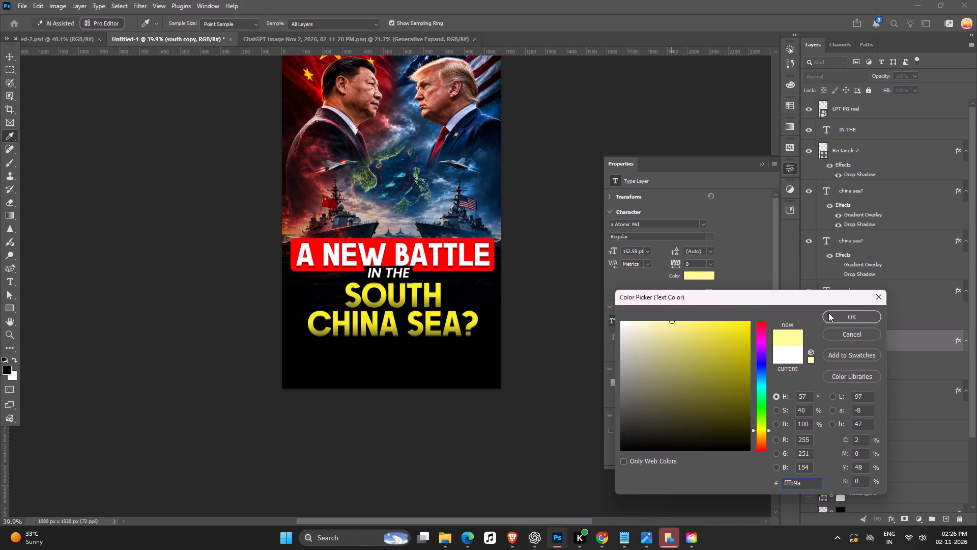
left_click(833, 314)
Nudge the pale yellow "SOUTH" copy further down behind the original to adjust its offset.
key("shift+Down")
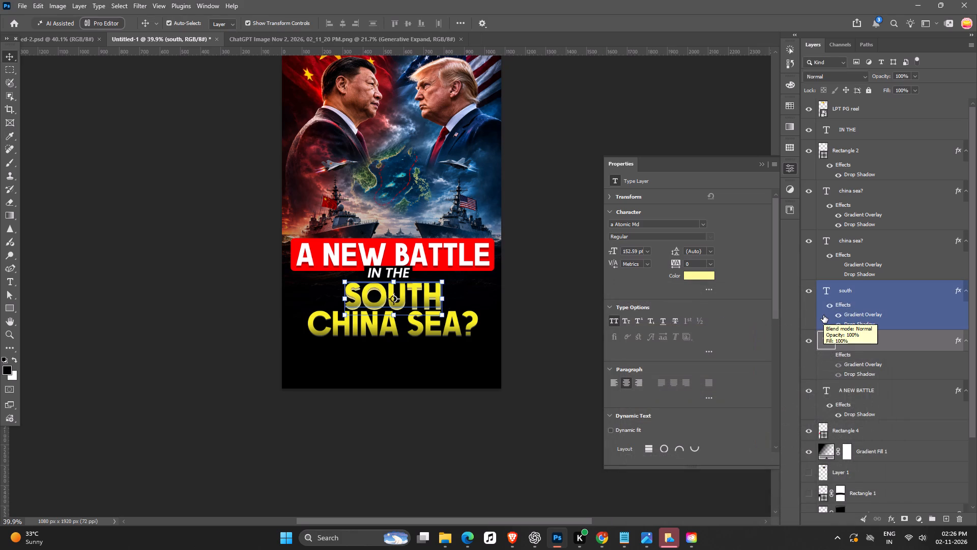
key("Up")
key("Up")
left_click(592, 280)
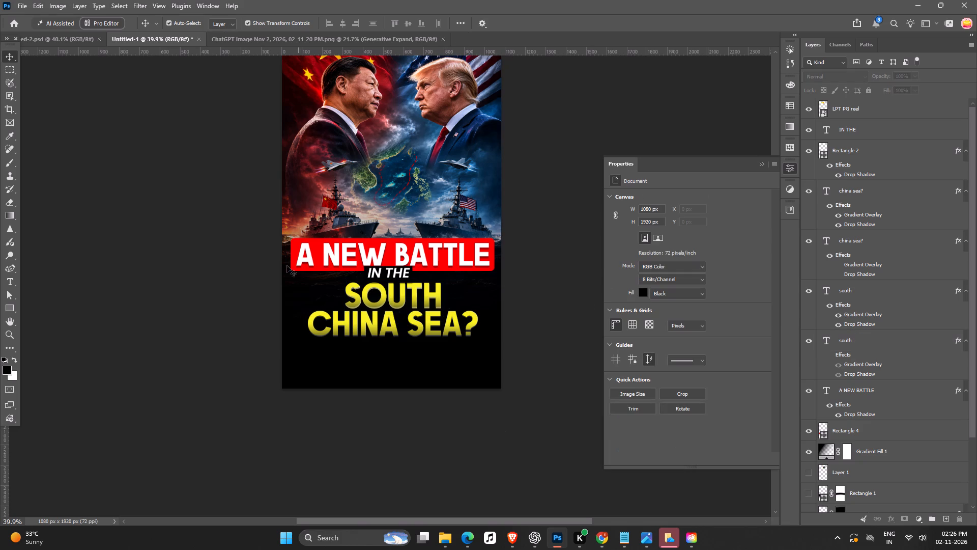
scroll(258, 313, "up", 5, "ctrl")
key("ctrl+z")
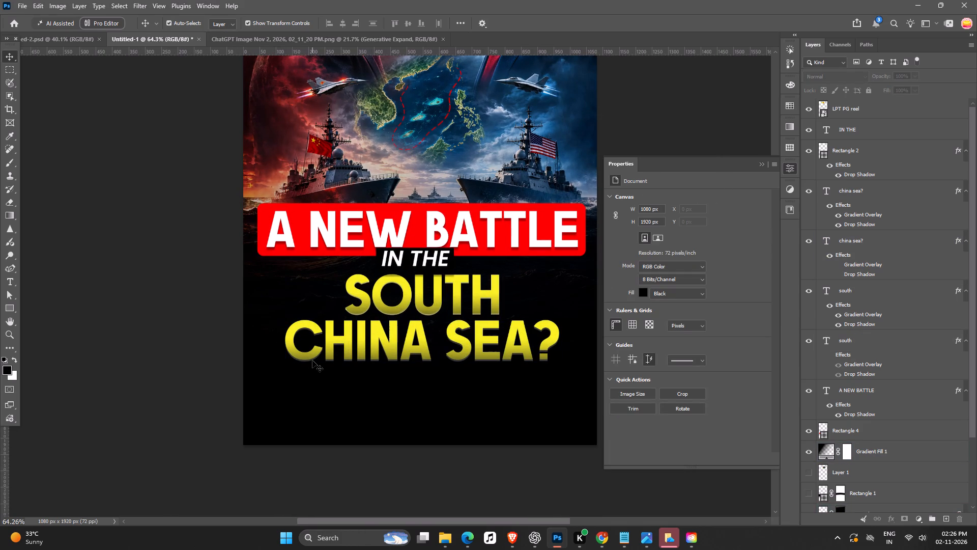
Examine the yellow headline against the whole cover at reduced and closer magnification.
scroll(326, 371, "down", 6, "ctrl")
key("space")
key("space")
key("space")
key("space")
key("space")
key("space")
key("space")
key("space")
key("space")
key("space")
key("space")
key("space")
left_click_drag(350, 410, 350, 413)
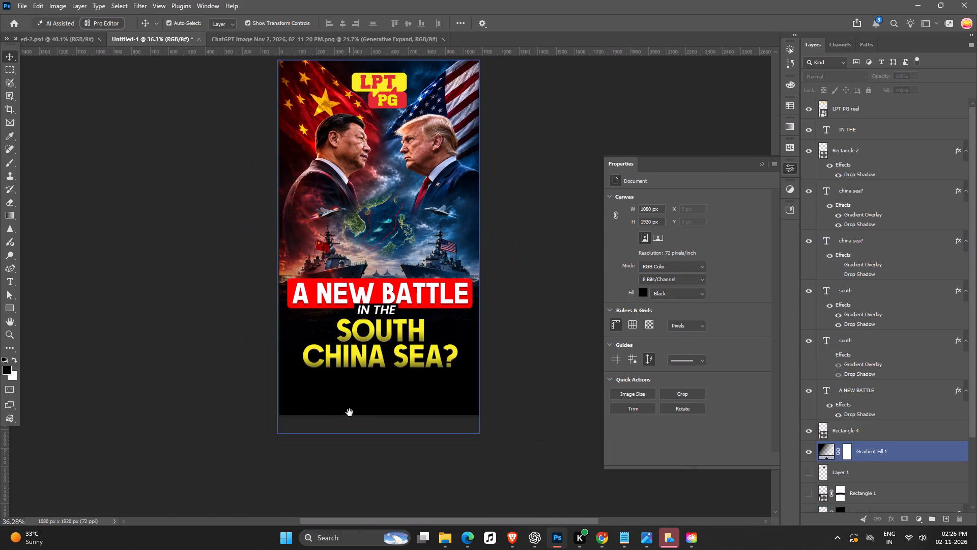
left_click_drag(350, 413, 347, 422)
scroll(348, 423, "down", 6, "ctrl")
key("space")
key("space")
key("space")
key("space")
key("space")
left_click_drag(348, 424, 349, 413)
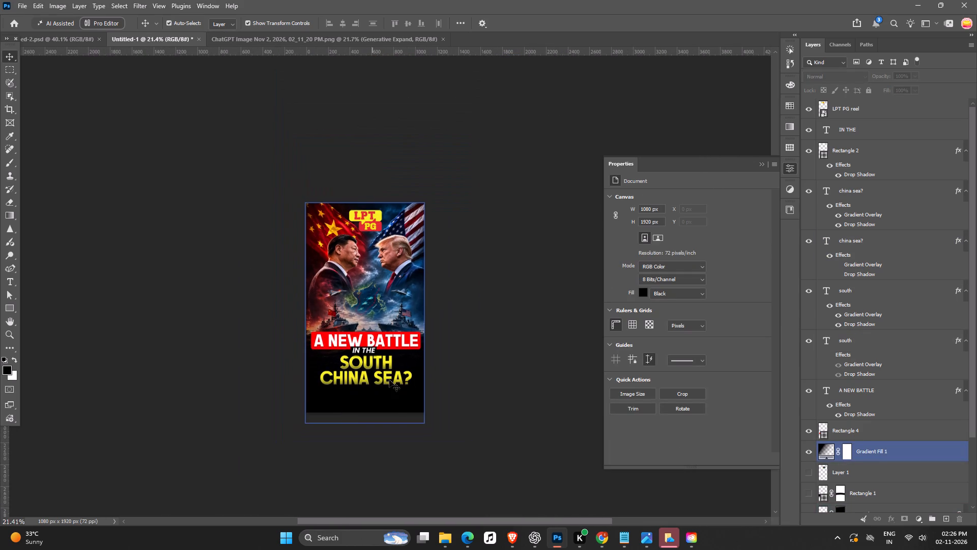
scroll(388, 374, "up", 2, "ctrl")
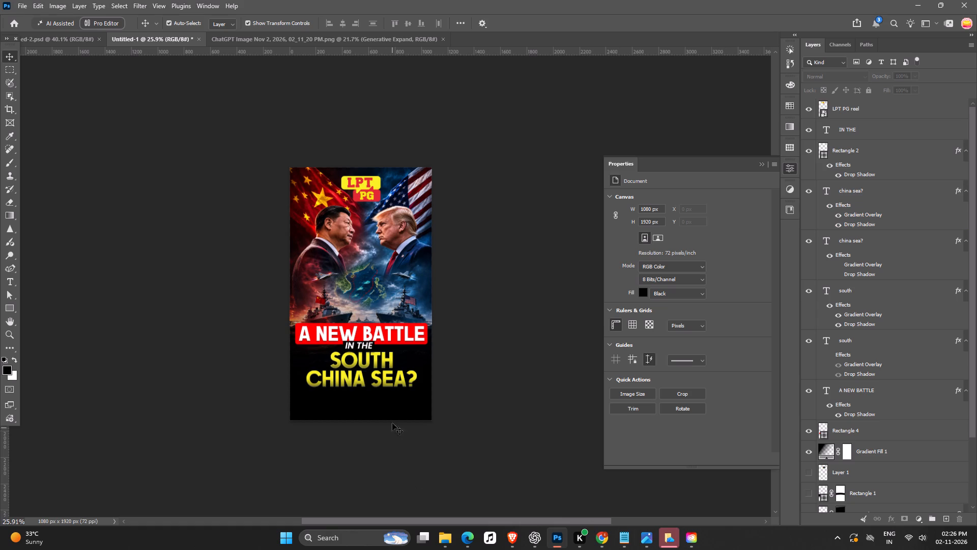
scroll(392, 423, "up", 5, "ctrl")
Change the dark stop of the front "SOUTH" text's gradient overlay to the headline yellow, f8ef21.
left_click(383, 345)
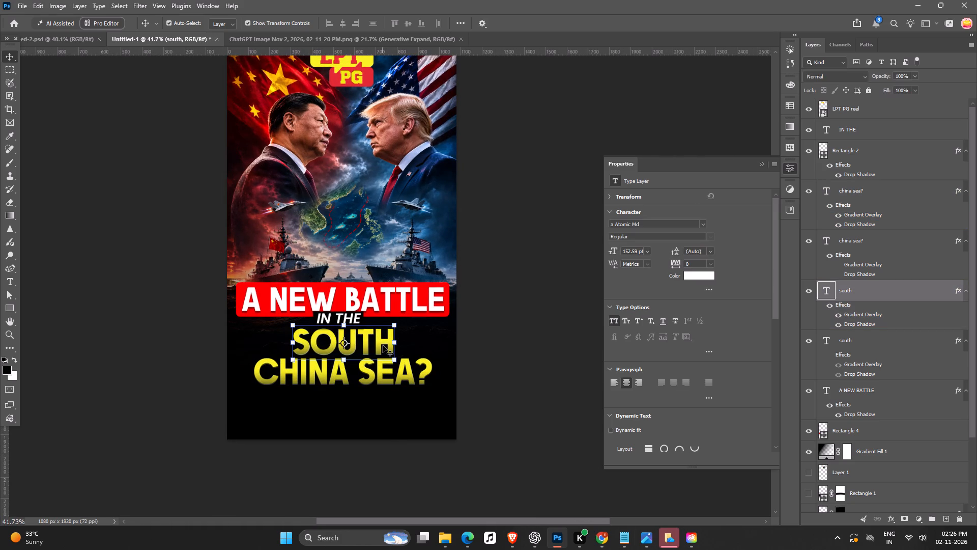
double_click(854, 316)
left_click(769, 203)
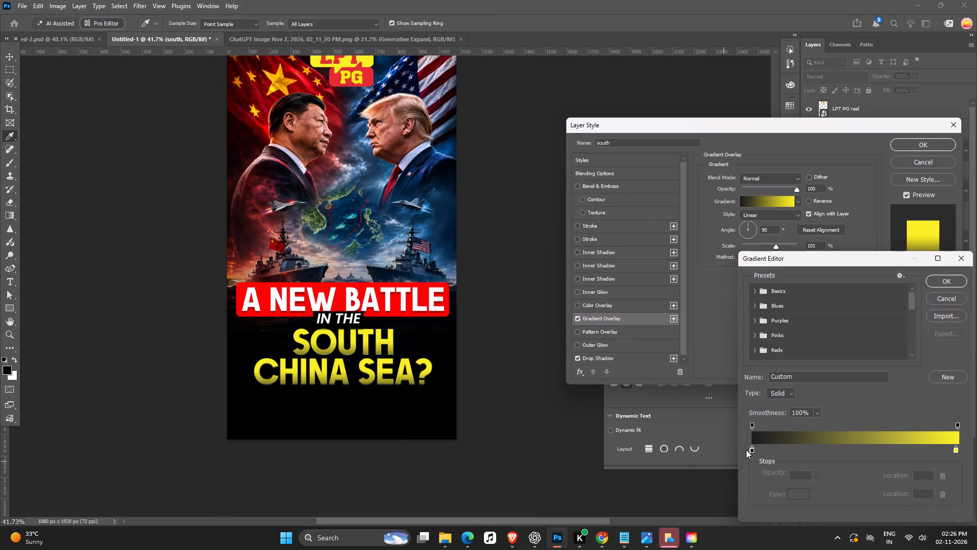
double_click(751, 450)
left_click(391, 340)
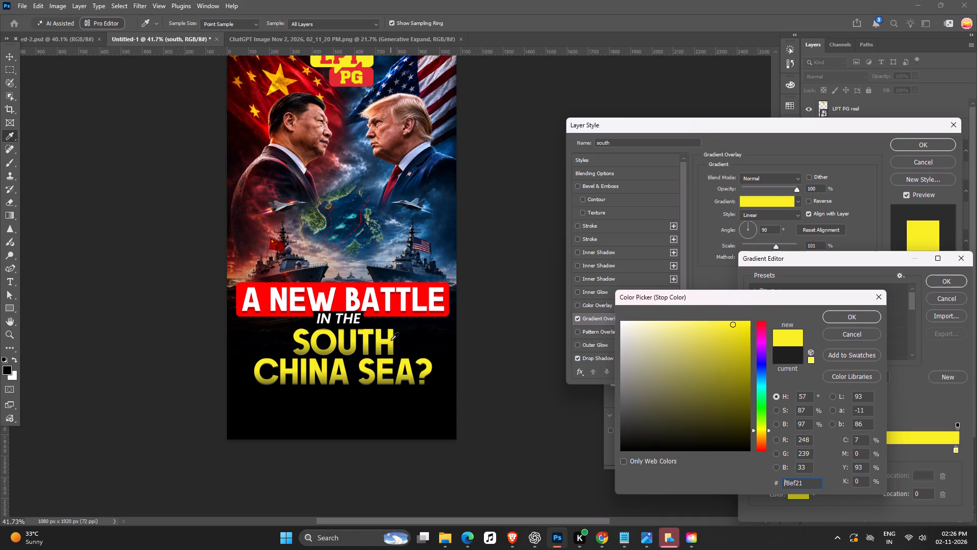
left_click(876, 317)
left_click(942, 279)
left_click(909, 142)
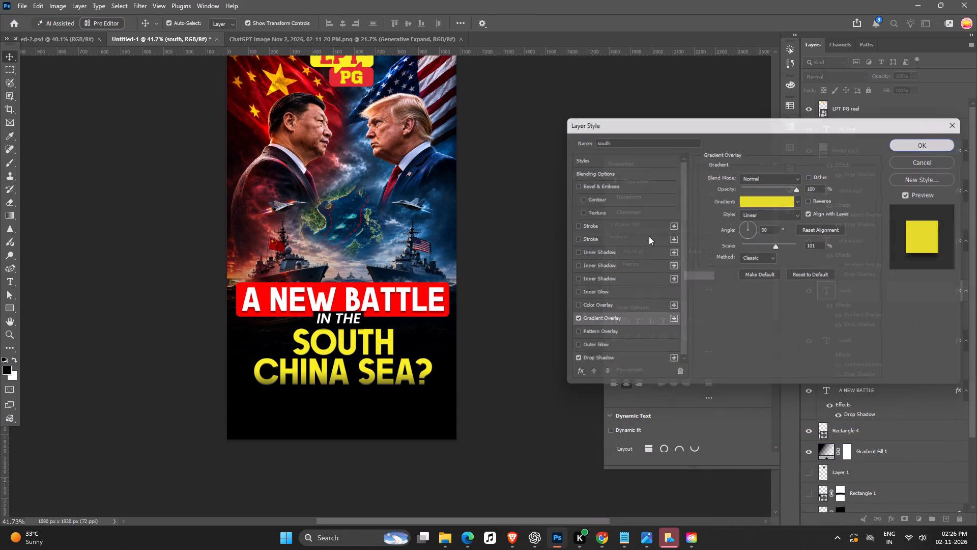
left_click(522, 350)
Change the dark stop of the front "CHINA SEA?" text's gradient overlay to dark yellow, c0b90f.
left_click(365, 376)
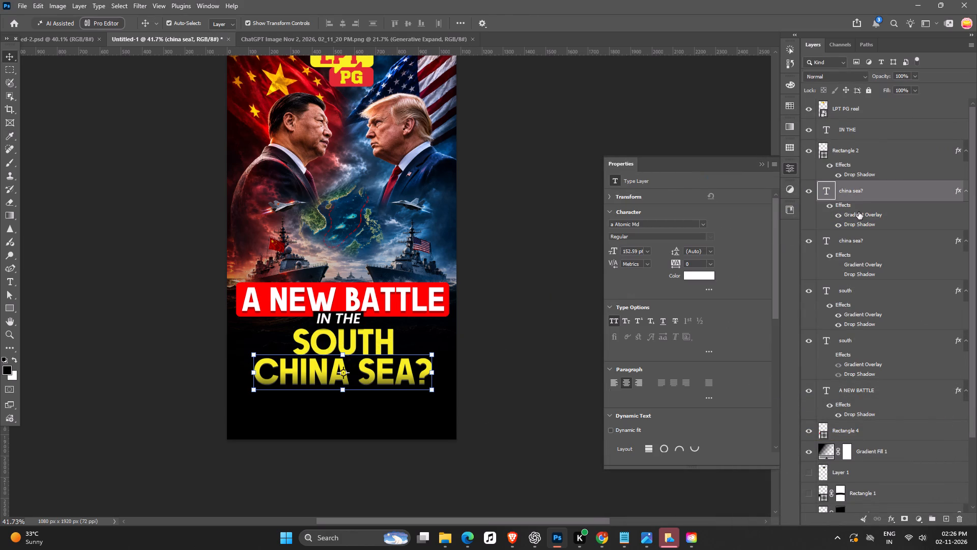
double_click(859, 212)
left_click(757, 202)
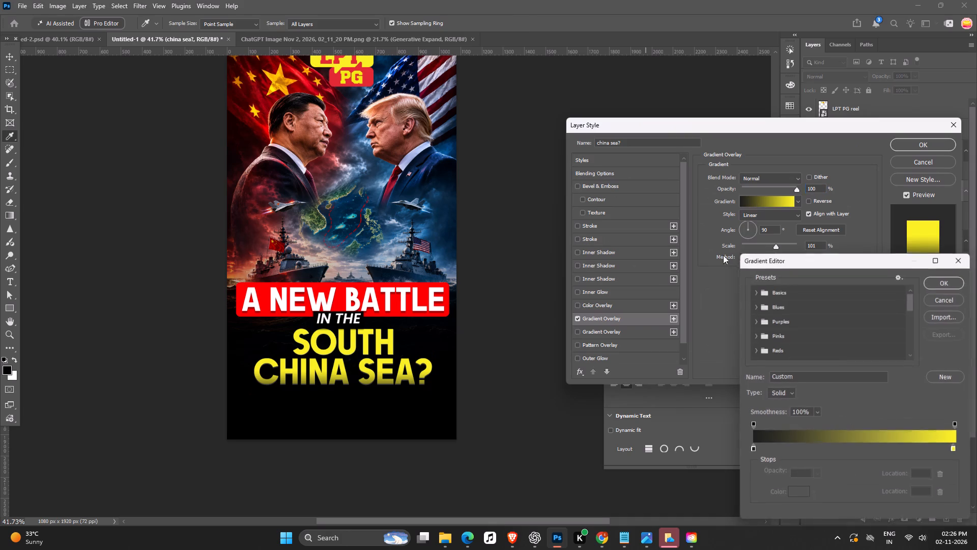
double_click(754, 449)
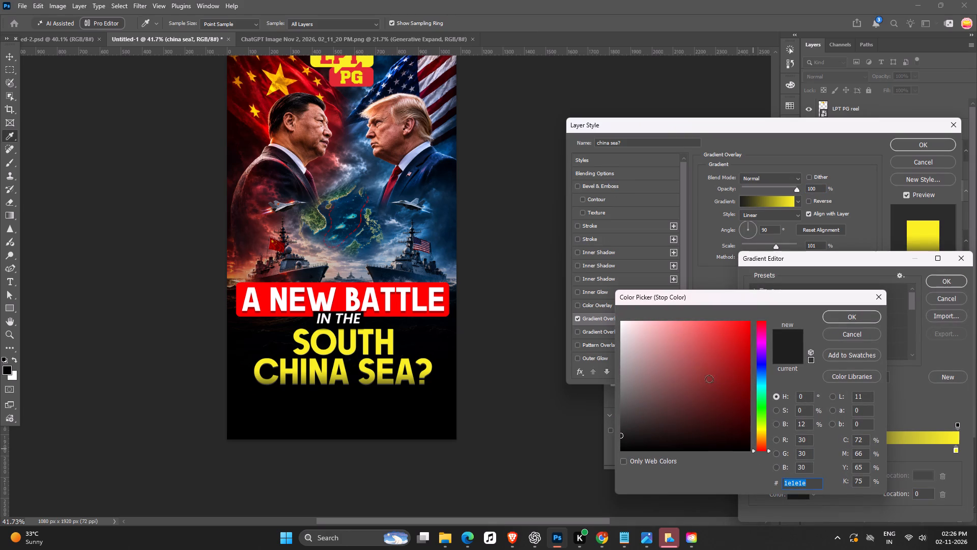
left_click(365, 339)
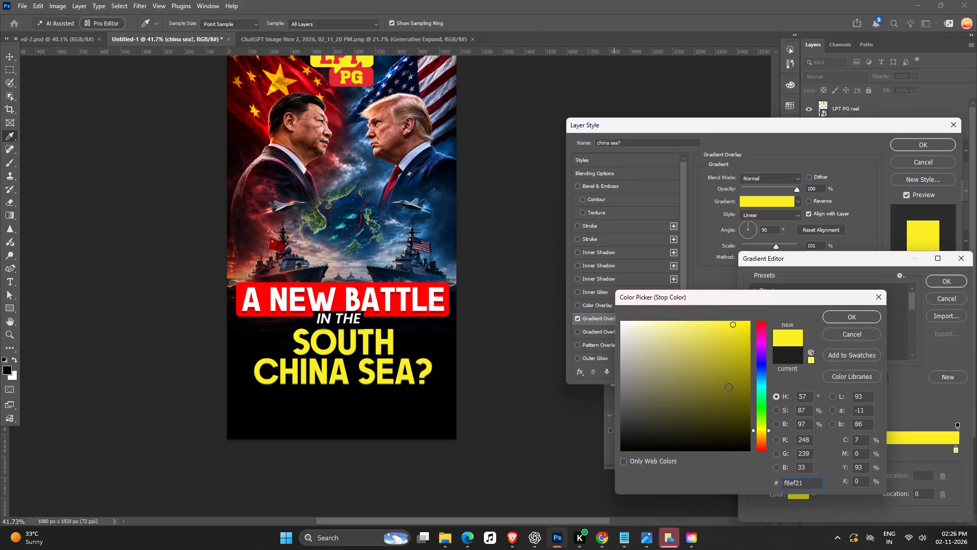
left_click(740, 353)
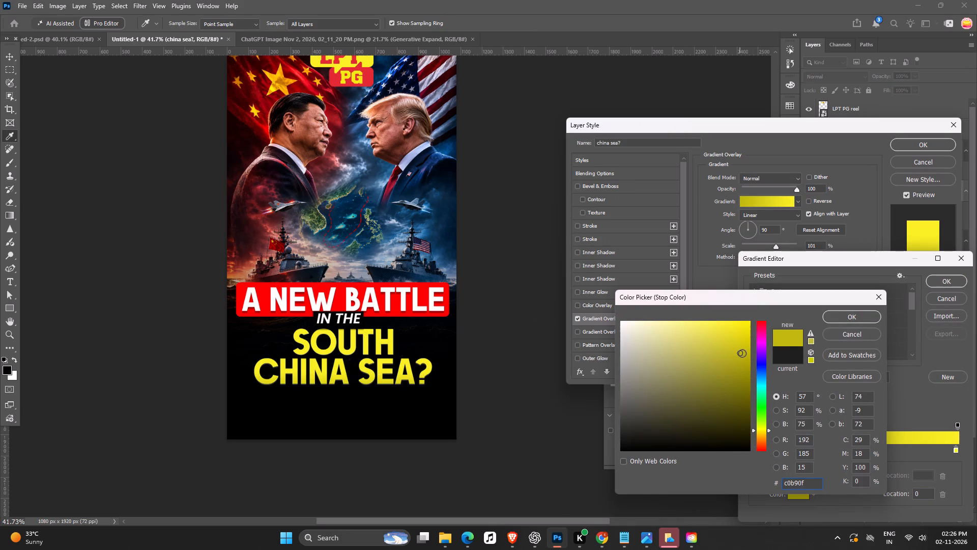
left_click(863, 320)
left_click(944, 279)
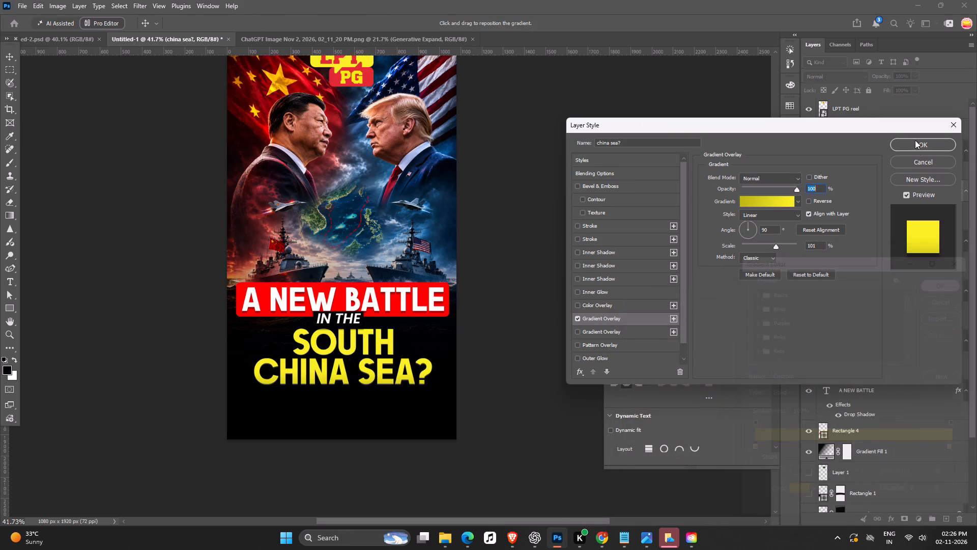
left_click(914, 143)
Open "3 checks after .psd" from the reel cover folder and copy the layer style of its "checks" text.
left_click(33, 37)
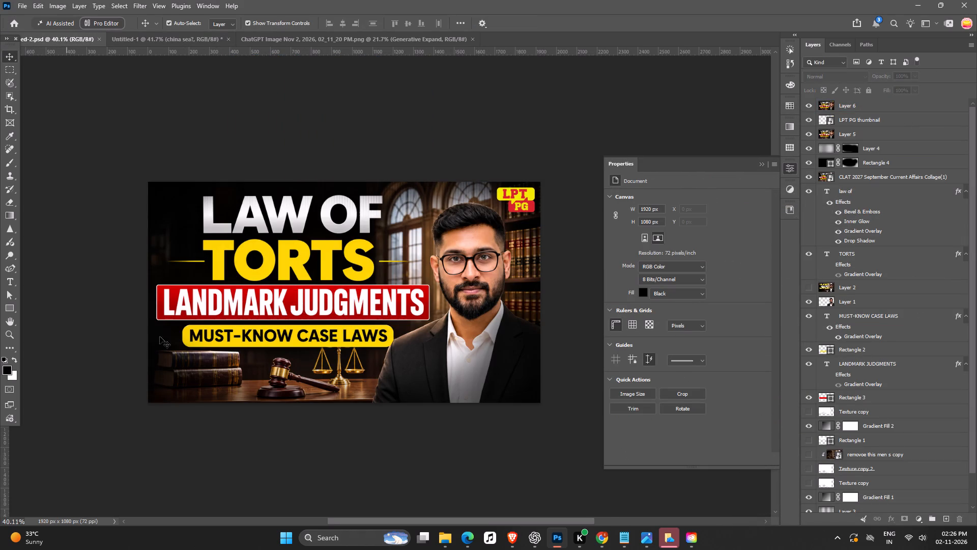
left_click(443, 540)
double_click(52, 174)
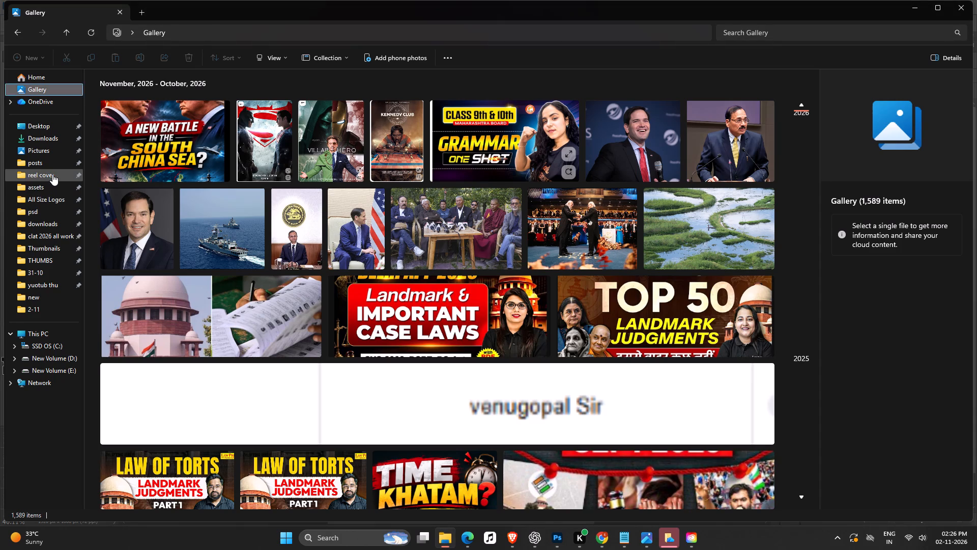
double_click(276, 96)
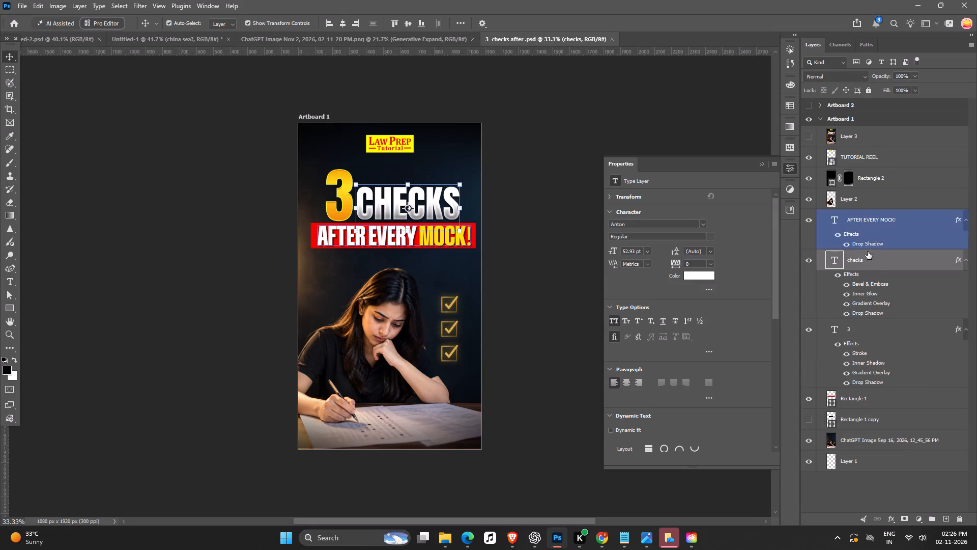
right_click(891, 261)
left_click(825, 321)
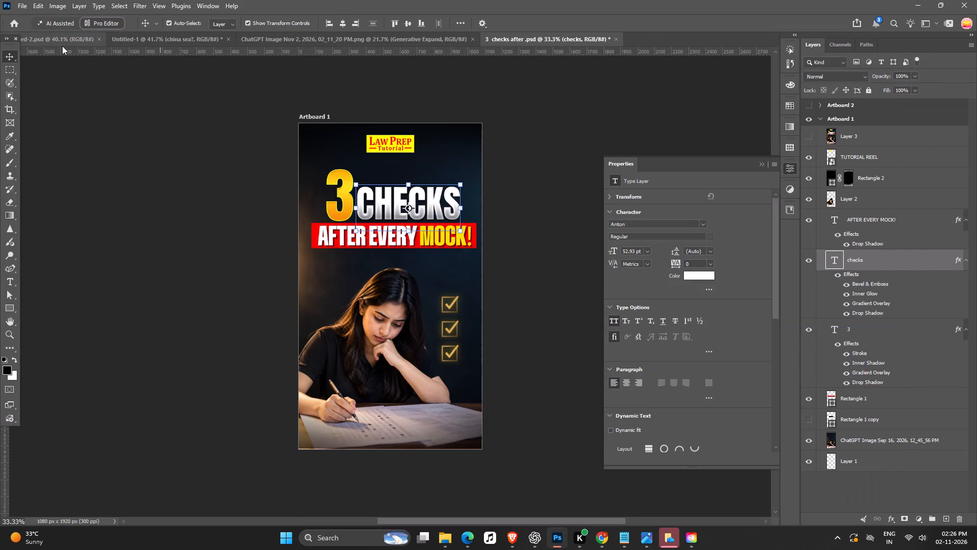
Paste the copied "checks" layer style onto the "A NEW BATTLE" text in the reel cover document.
left_click(59, 46)
left_click(274, 35)
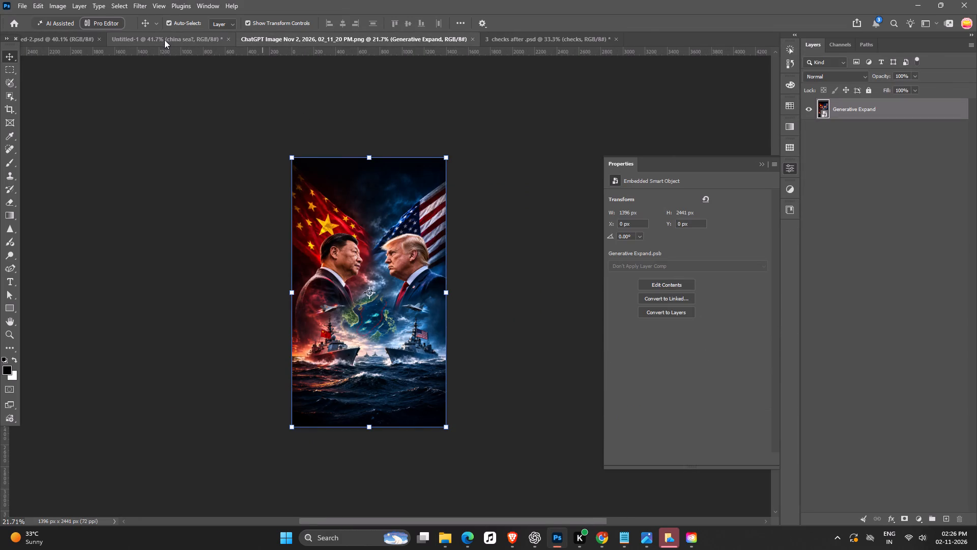
left_click(164, 40)
left_click(377, 319)
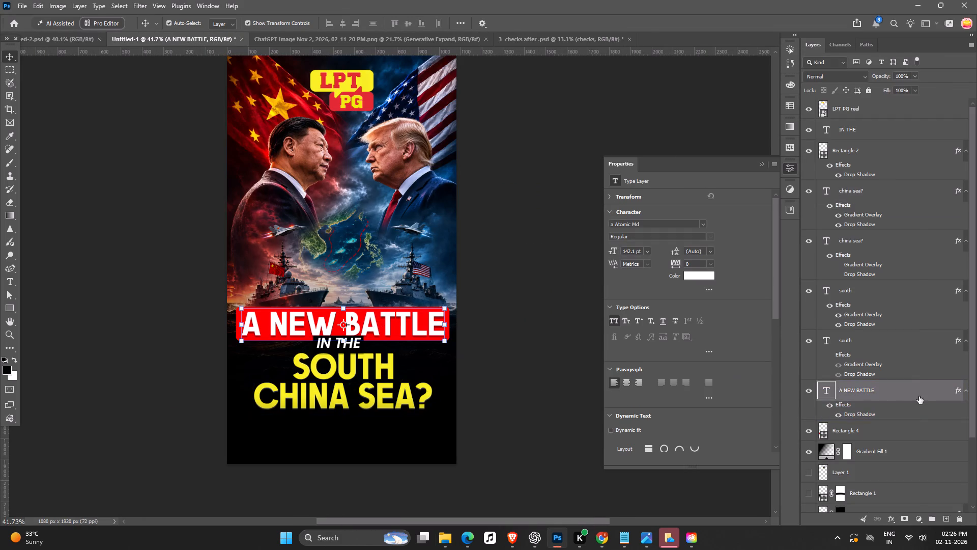
right_click(919, 396)
left_click(852, 332)
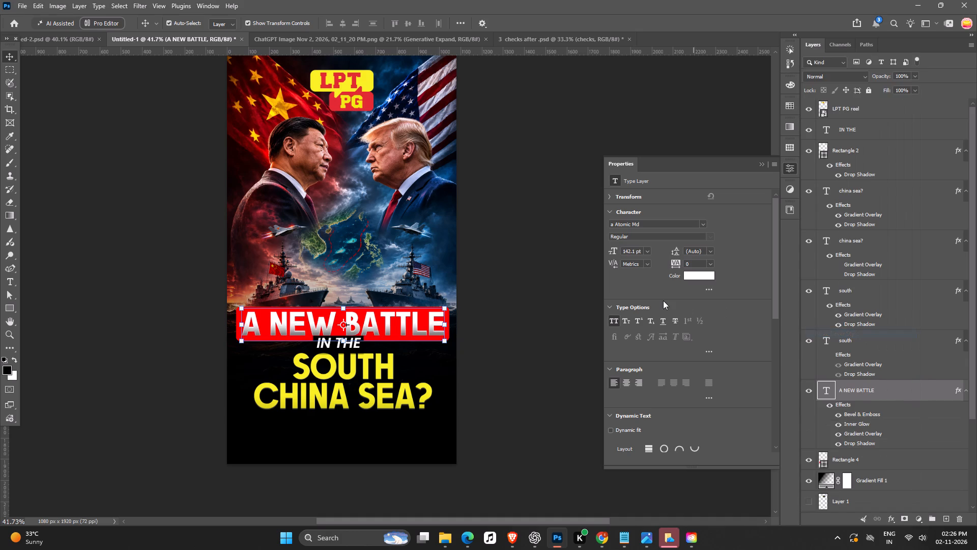
Set the light stop of the "A NEW BATTLE" text's gradient overlay to pure white.
double_click(857, 436)
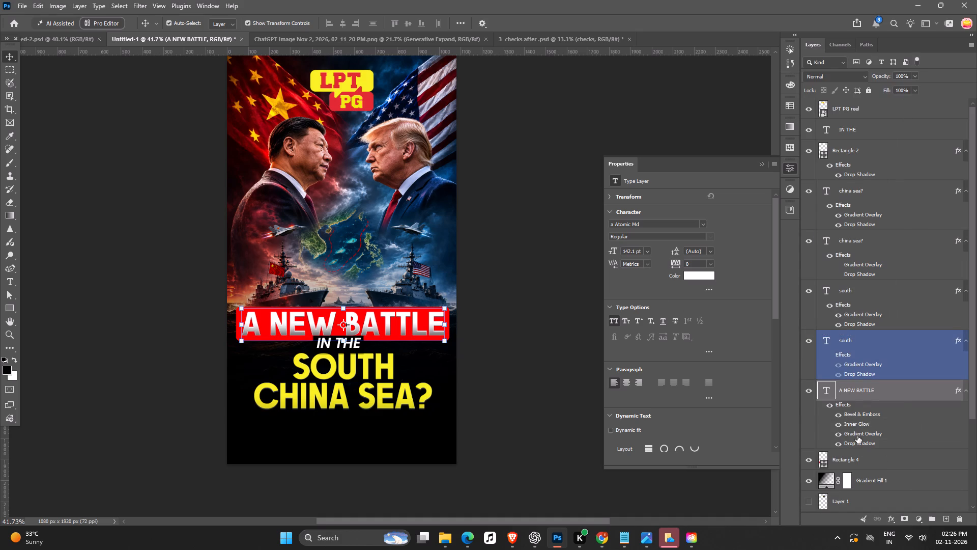
left_click(756, 207)
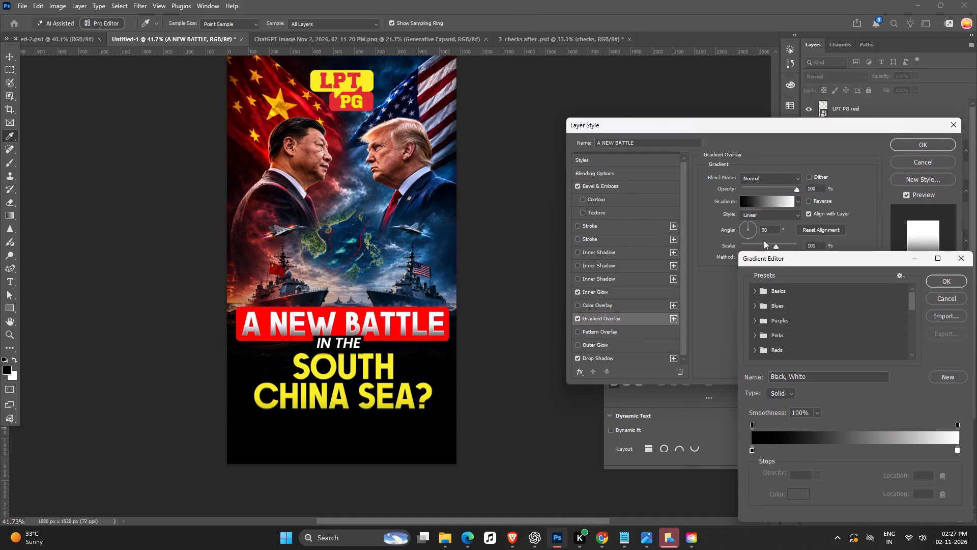
double_click(959, 450)
left_click(626, 331)
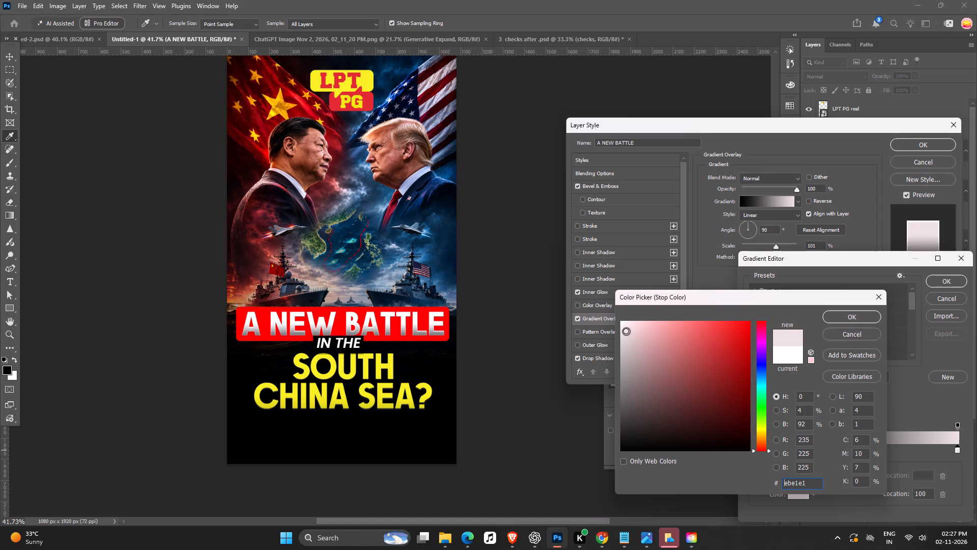
left_click_drag(626, 331, 584, 289)
left_click(848, 316)
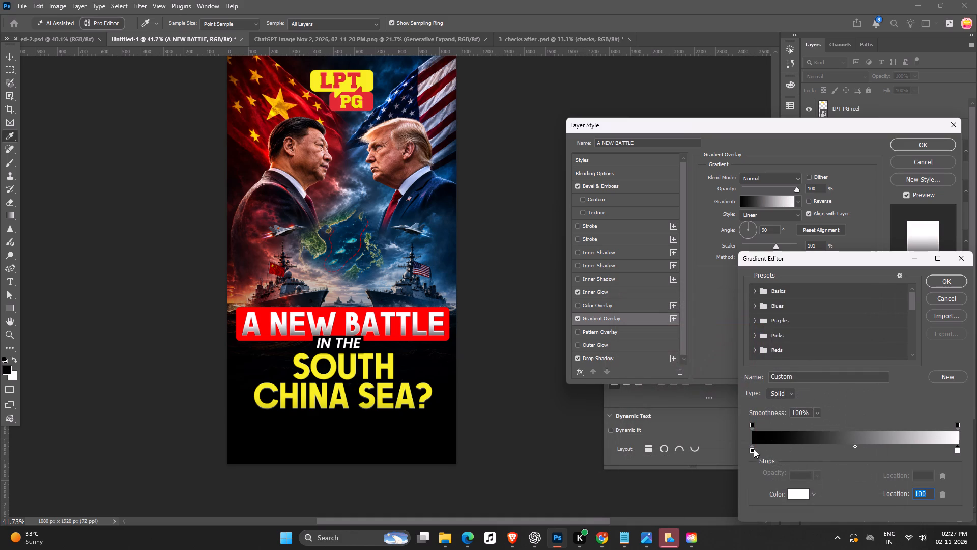
Change the black stop of the "A NEW BATTLE" text's gradient overlay to light grey, b6b2b2.
left_click(749, 449)
key("ctrl+z")
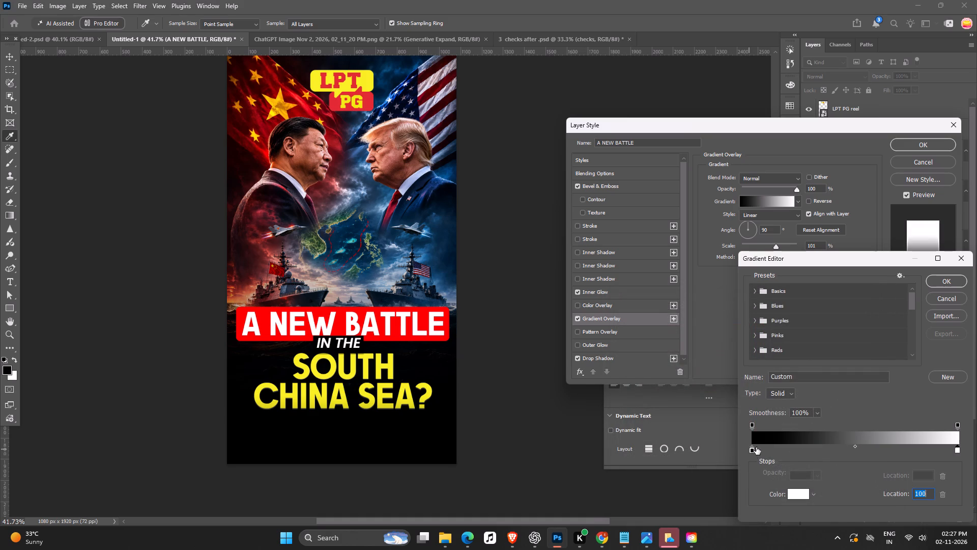
double_click(751, 452)
left_click(623, 375)
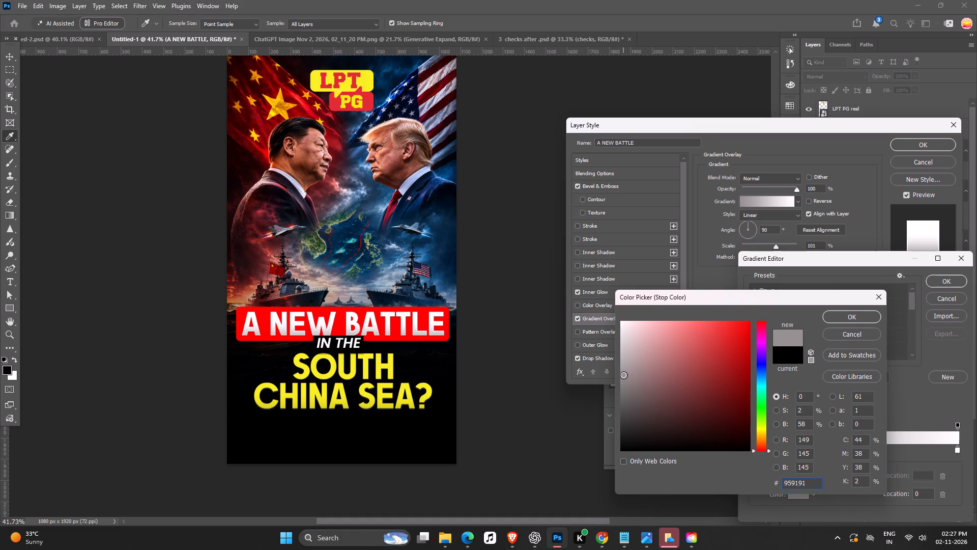
left_click(625, 345)
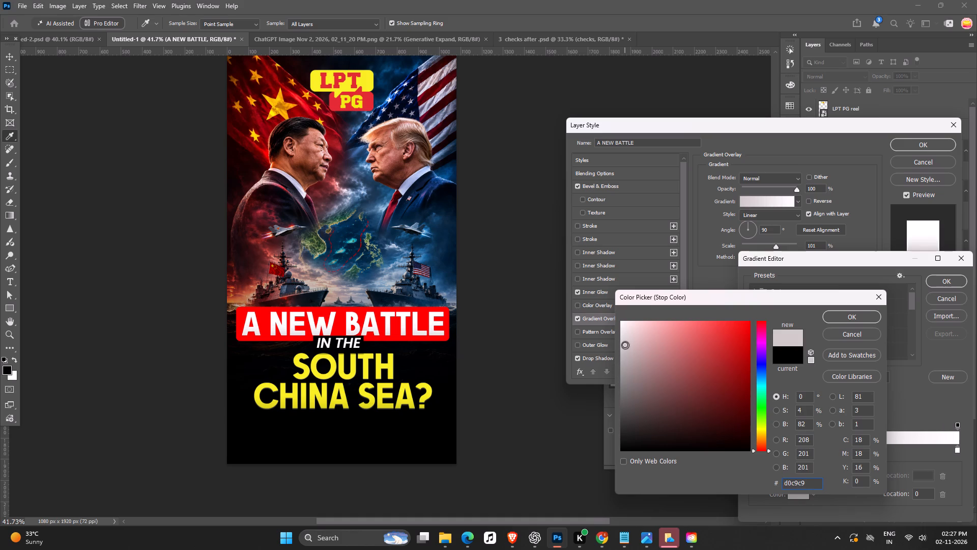
left_click_drag(625, 345, 620, 371)
left_click_drag(620, 371, 626, 410)
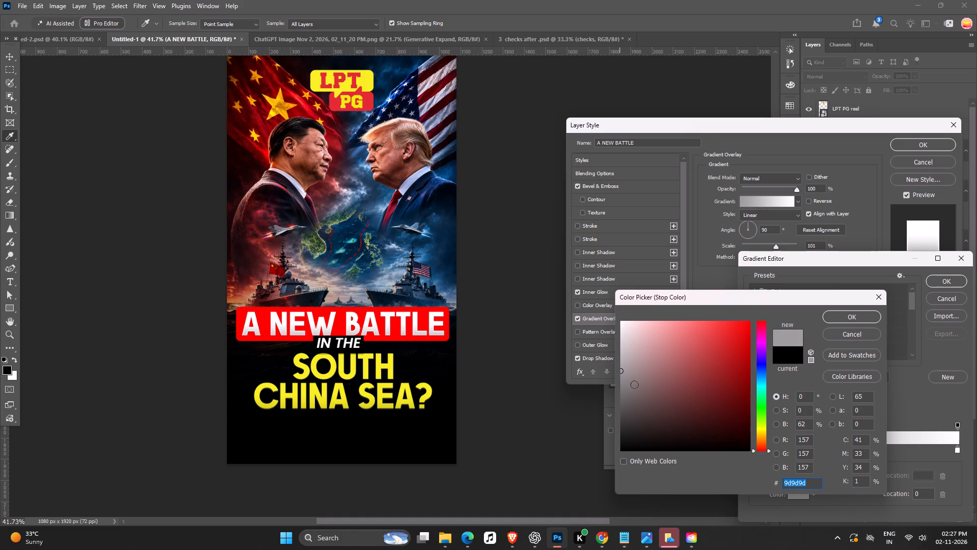
left_click(620, 354)
left_click(624, 349)
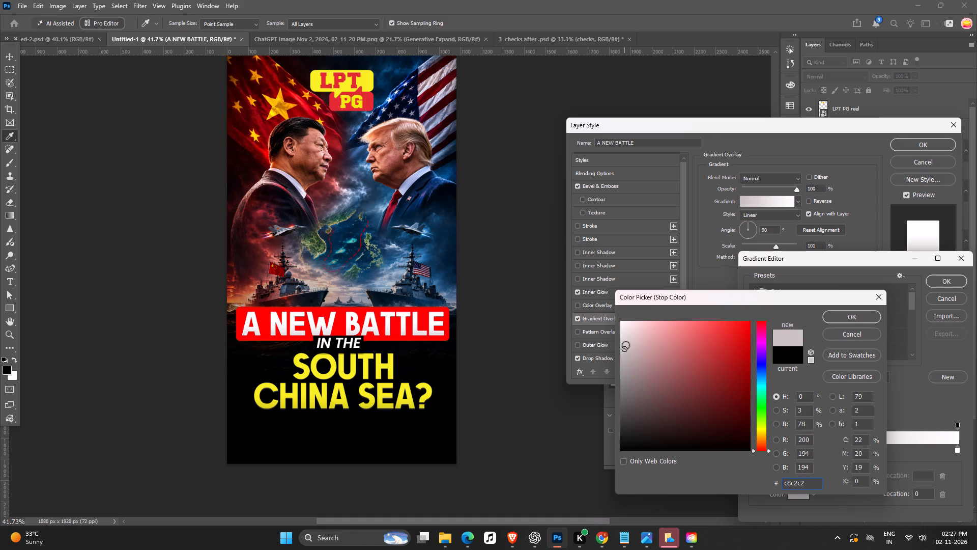
left_click(623, 358)
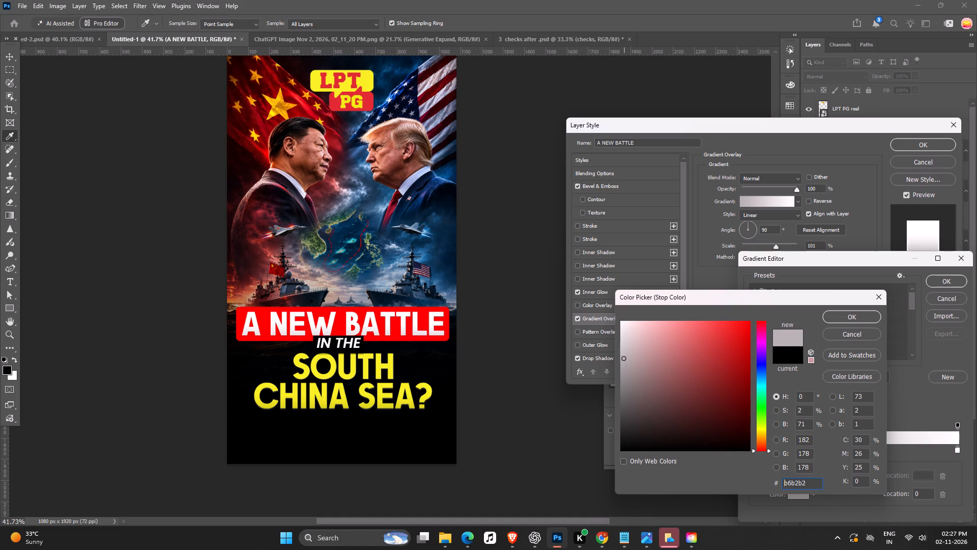
key("Return")
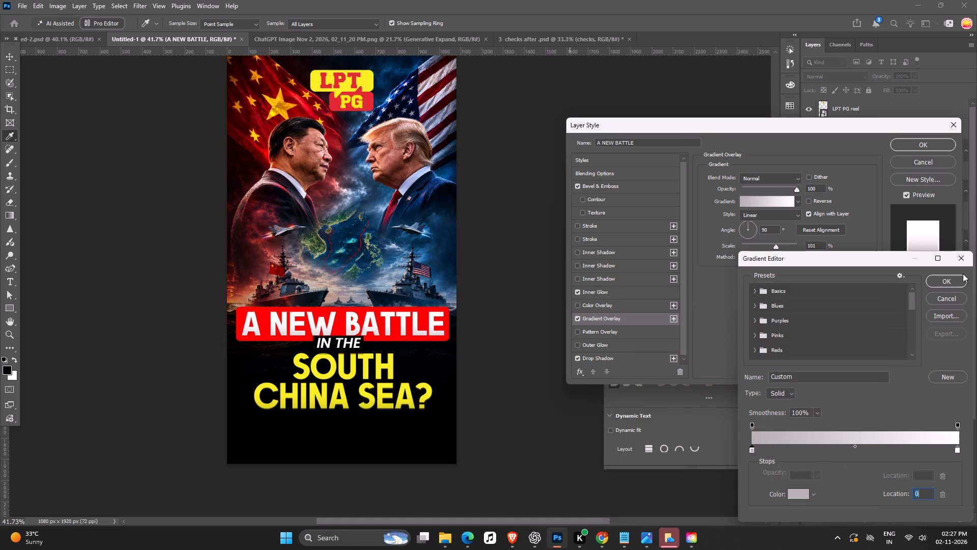
left_click(943, 278)
left_click(933, 141)
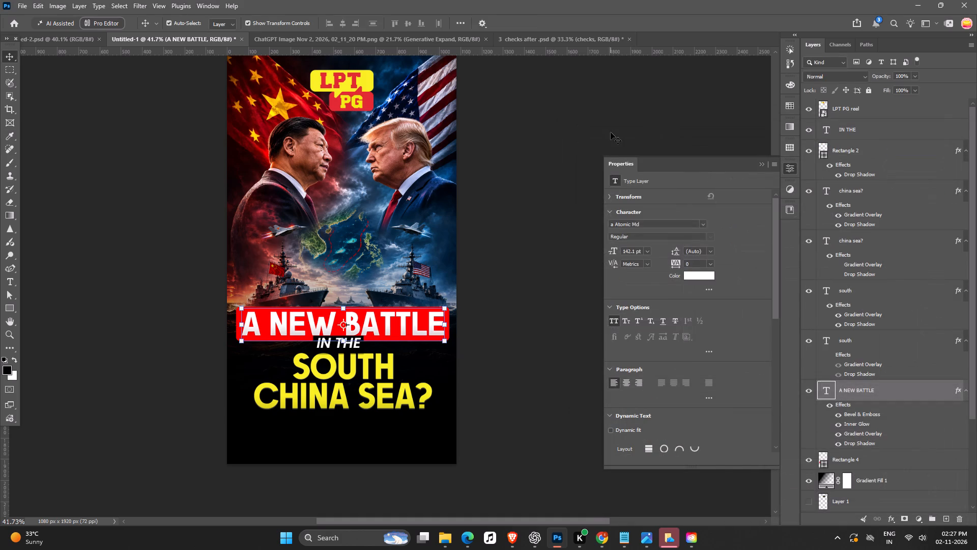
Reduce the corner radius of the red band behind "A NEW BATTLE" to 14 px on all corners.
left_click(611, 132)
scroll(611, 131, "down", 12, "ctrl")
key("space")
left_click_drag(178, 384, 188, 411)
scroll(347, 354, "up", 12, "ctrl")
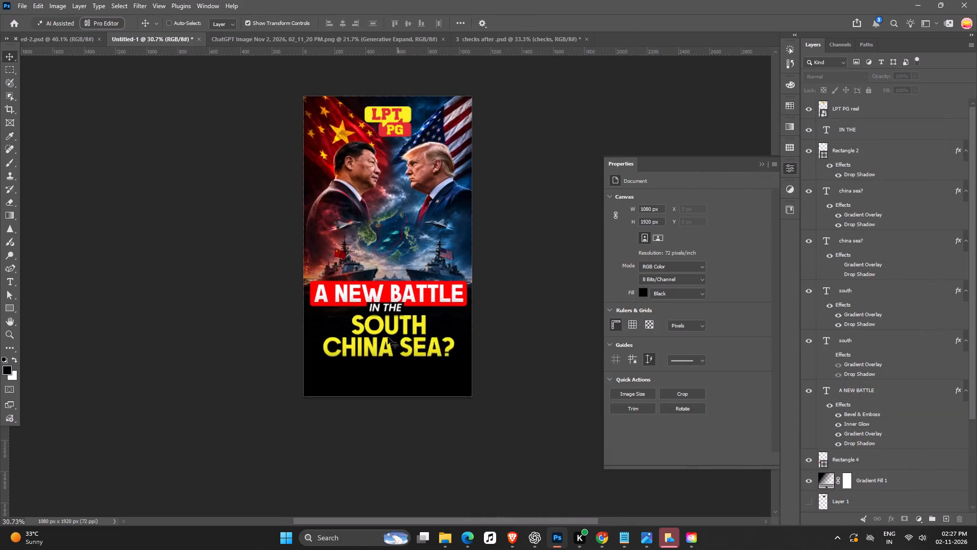
scroll(388, 337, "up", 3, "ctrl")
left_click(251, 241)
scroll(253, 257, "up", 6, "ctrl")
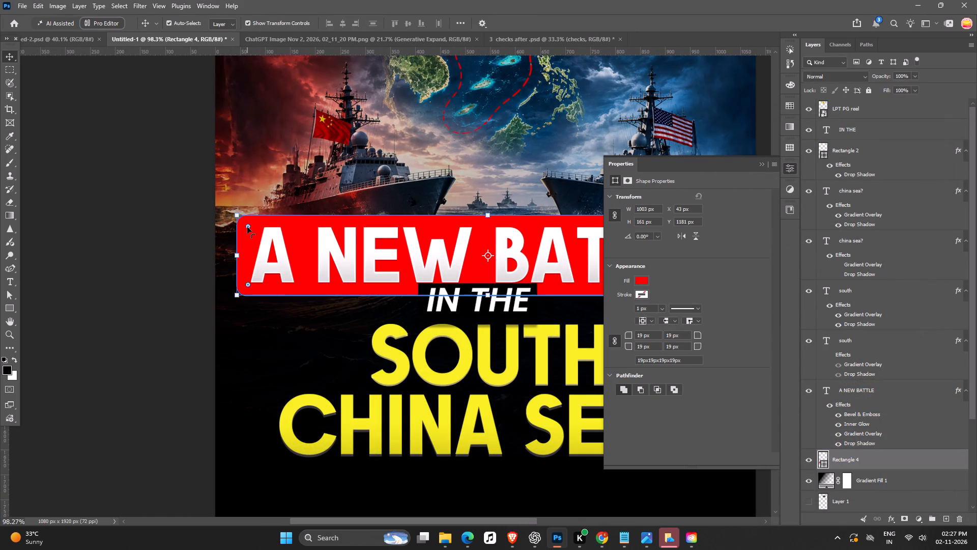
left_click_drag(247, 227, 237, 223)
left_click_drag(247, 226, 238, 223)
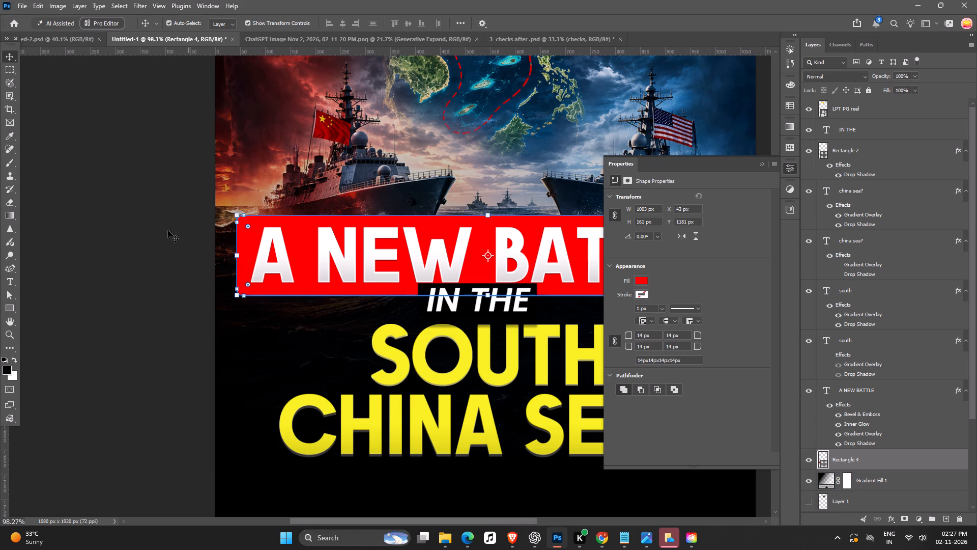
left_click(168, 231)
Examine the red band's corners up close and the layout of the whole cover.
scroll(223, 290, "down", 7, "ctrl")
key("space")
left_click_drag(254, 340, 255, 357)
scroll(264, 239, "up", 6, "ctrl")
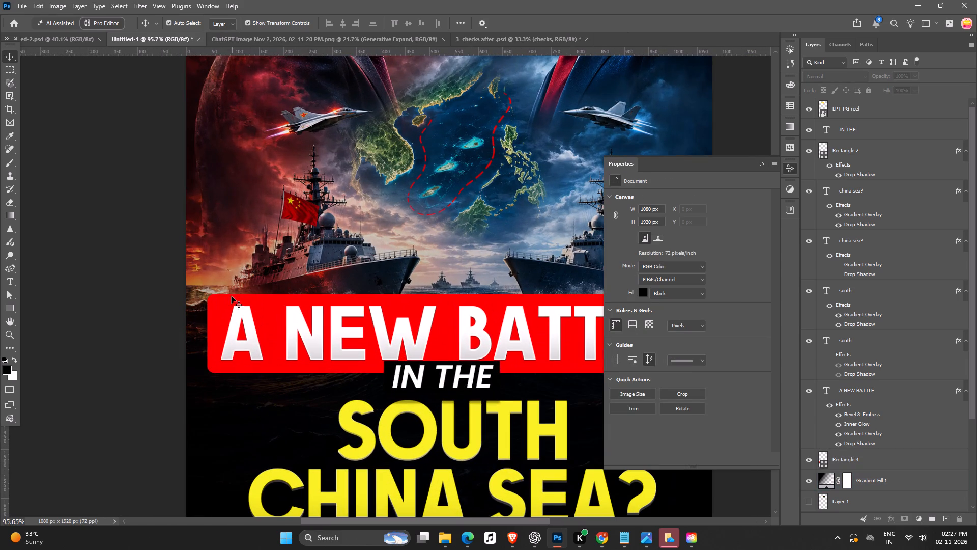
left_click(223, 315)
left_click(86, 333)
scroll(222, 352, "down", 9, "ctrl")
key("space")
left_click_drag(386, 432, 390, 430)
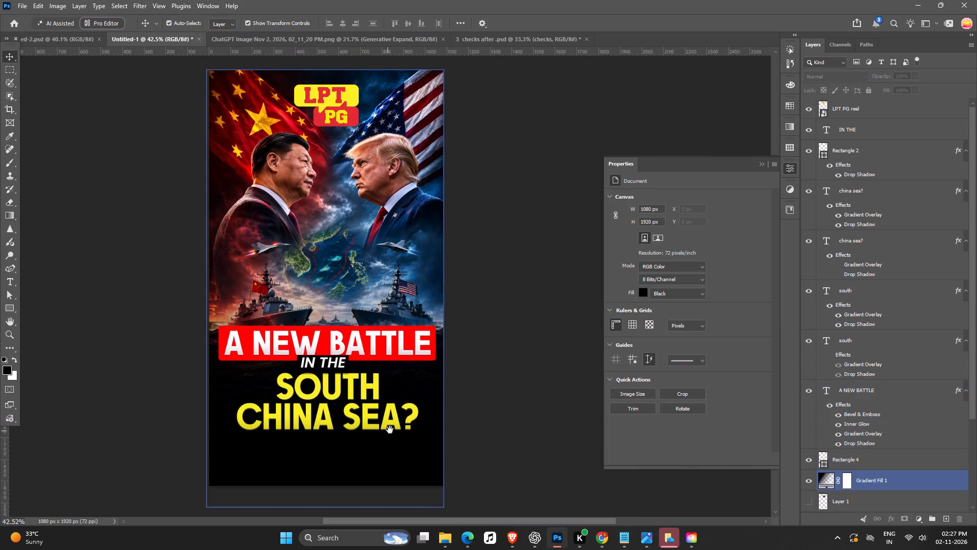
left_click_drag(390, 430, 390, 411)
scroll(390, 411, "down", 7, "ctrl")
key("space")
left_click_drag(369, 459, 374, 433)
scroll(374, 431, "up", 4)
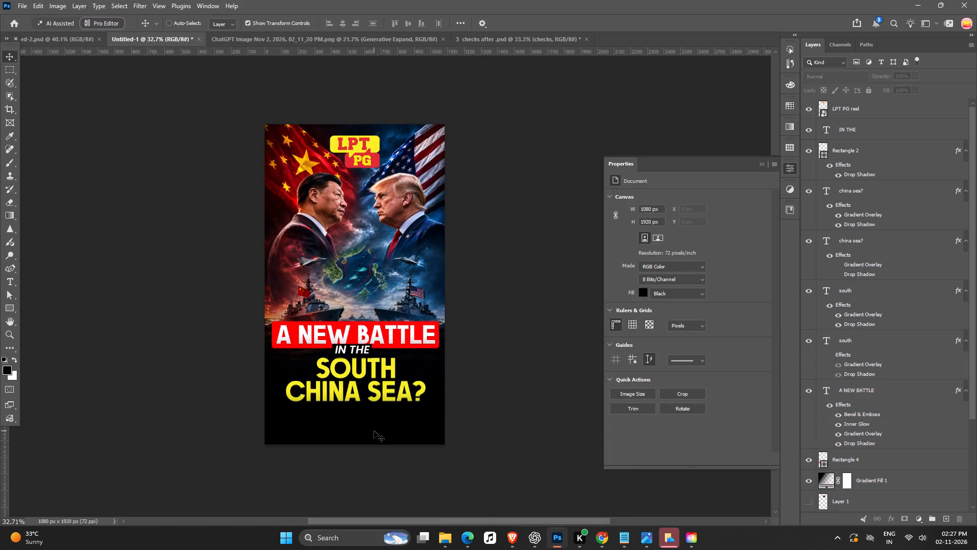
Paint black with a large soft brush over the lower part of the Gradient Fill 1 mask, behind the headline.
left_click(377, 428)
left_click(849, 483)
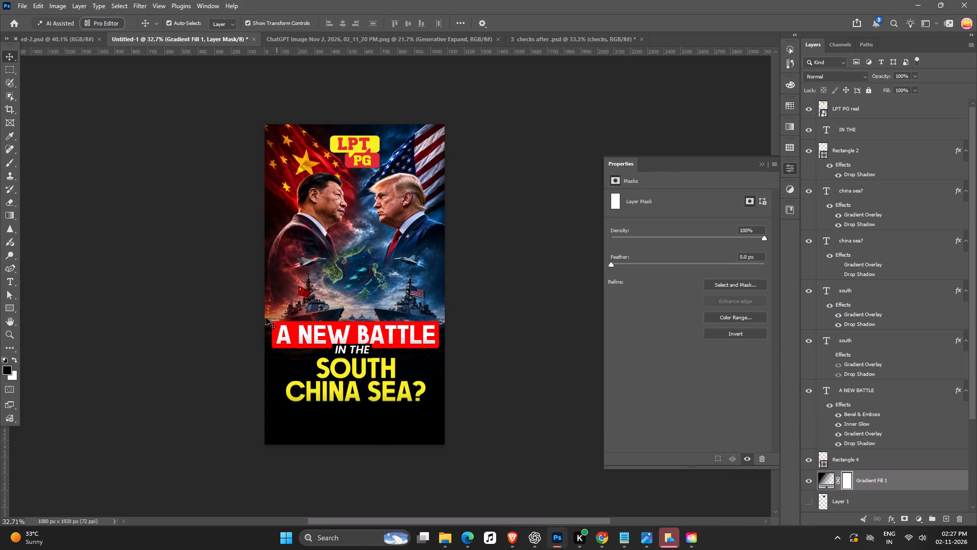
key("b")
left_click_drag(274, 343, 459, 369)
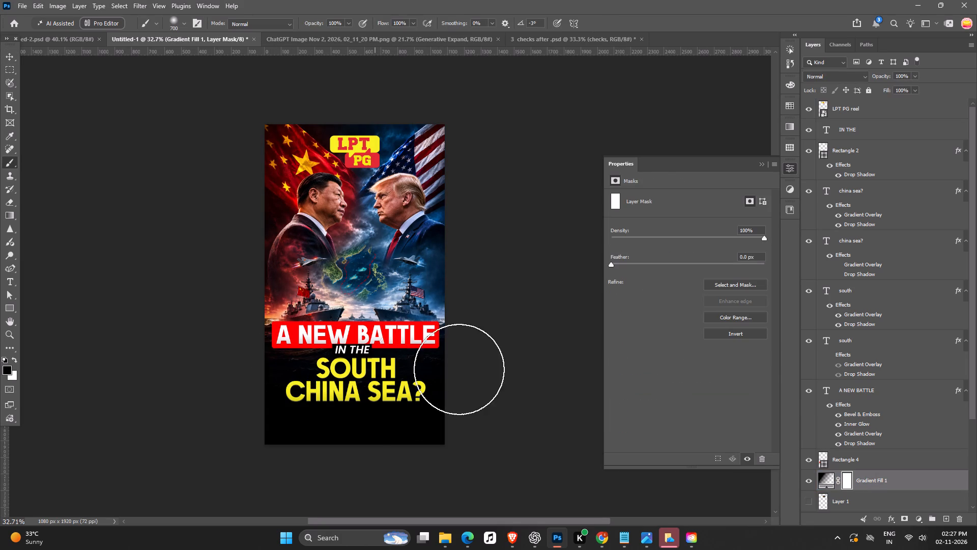
left_click_drag(459, 369, 433, 368)
key("x")
left_click_drag(303, 366, 461, 361)
key("x")
left_click_drag(251, 334, 274, 354)
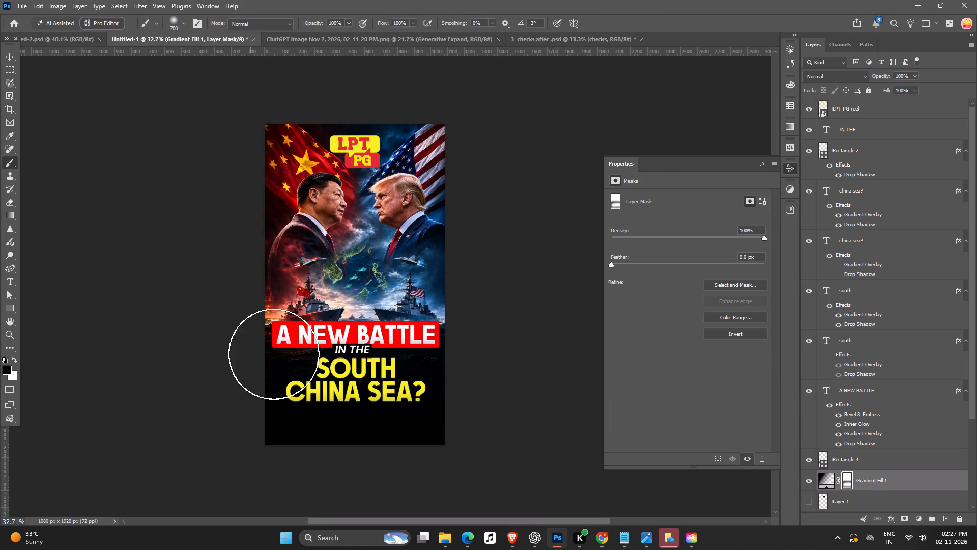
left_click_drag(274, 354, 66, 289)
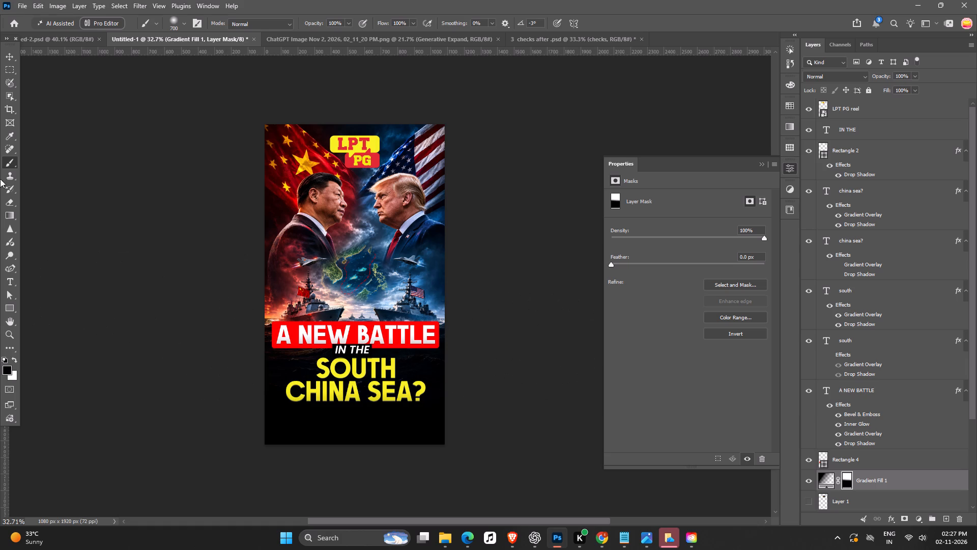
Nudge the ChatGPT background image up 30 px, to Y -280 px.
left_click(11, 58)
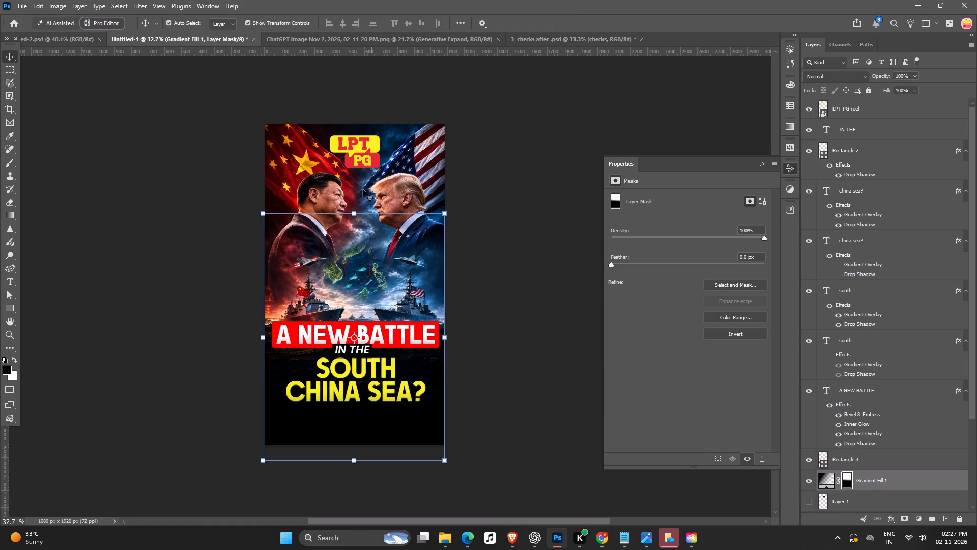
left_click(601, 174)
left_click(381, 182)
scroll(958, 462, "down", 8)
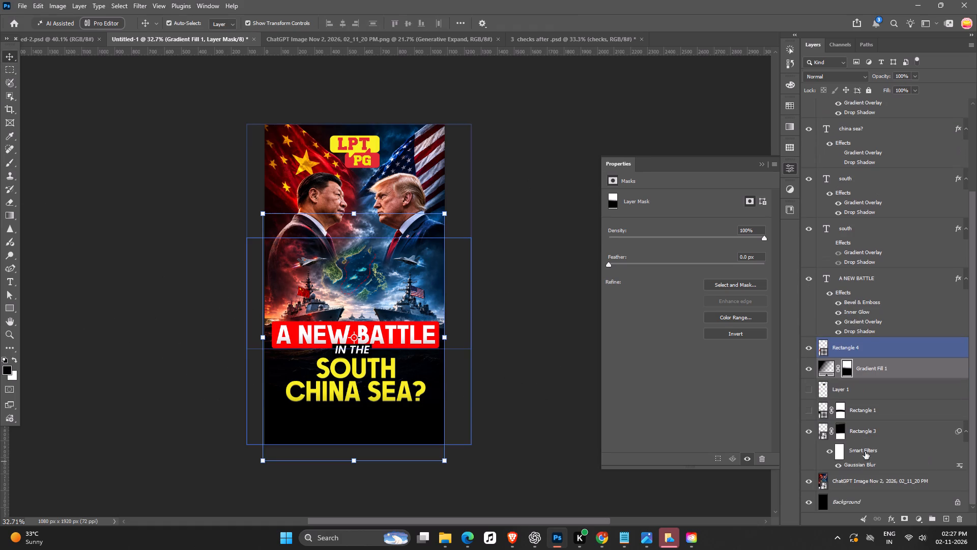
left_click(895, 486)
key("shift+Up")
key("shift+Up")
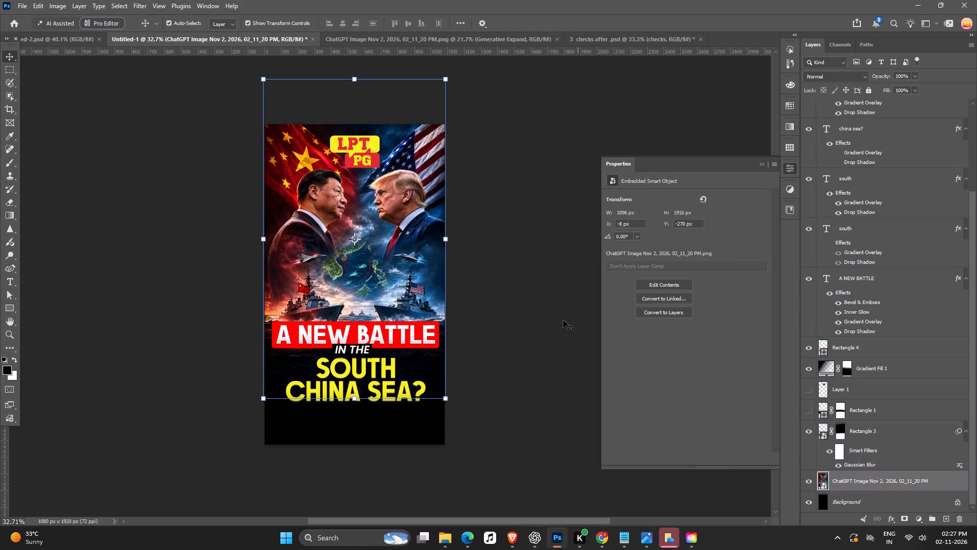
key("shift+Up")
left_click(537, 298)
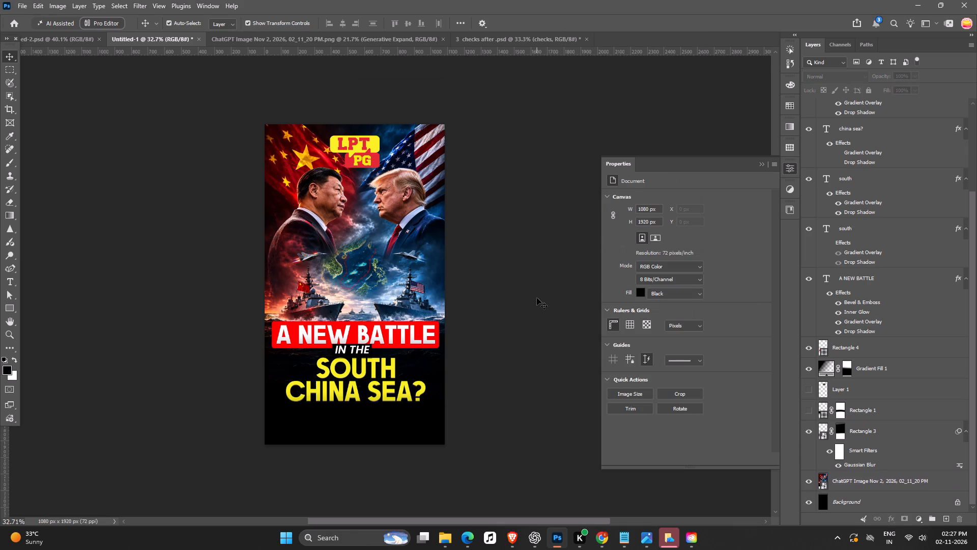
Select the warships in the ChatGPT background image with the Object Selection tool and copy them to a new layer.
key("space")
left_click_drag(528, 295, 535, 302)
scroll(433, 363, "up", 3, "ctrl")
key("space")
key("space")
key("space")
key("space")
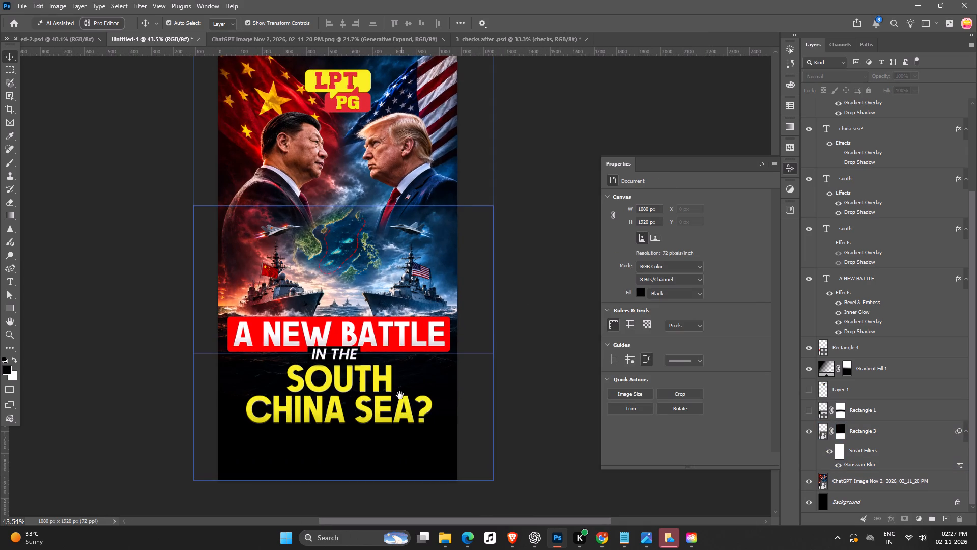
left_click_drag(400, 395, 411, 398)
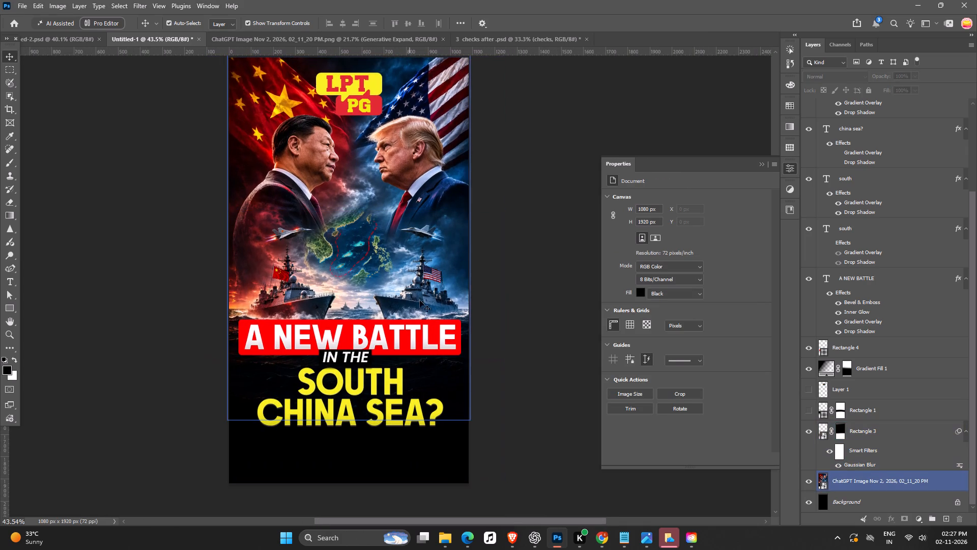
left_click(425, 296)
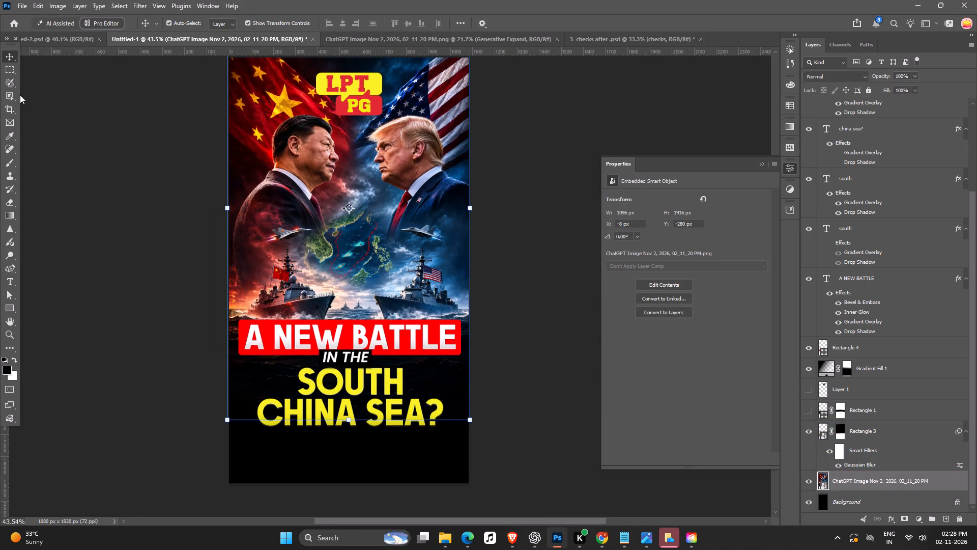
left_click(7, 97)
left_click_drag(206, 258, 218, 279)
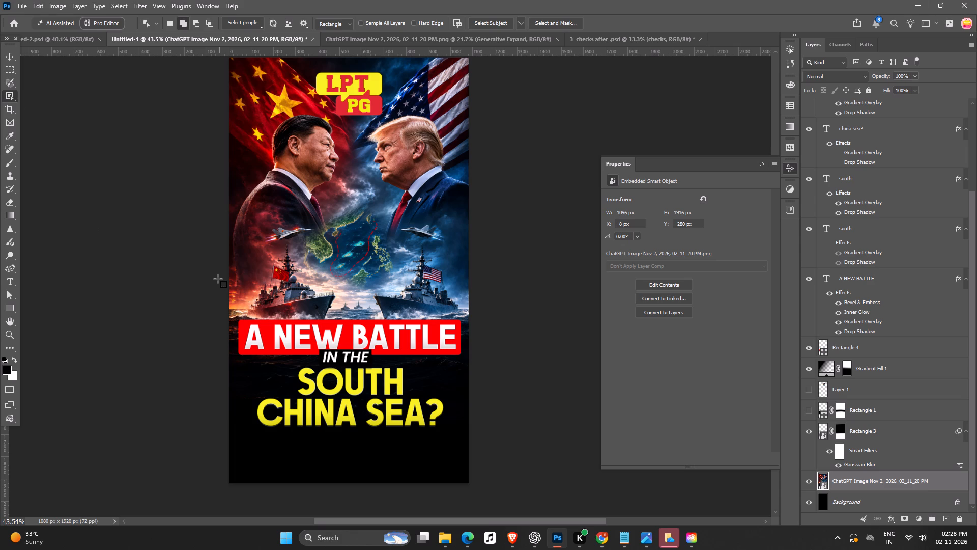
left_click_drag(218, 279, 506, 320)
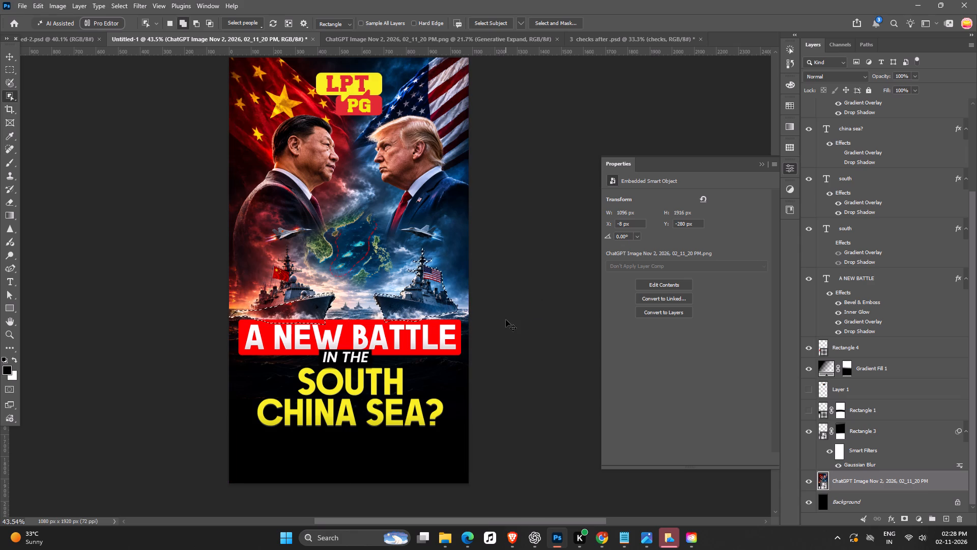
key("ctrl+j")
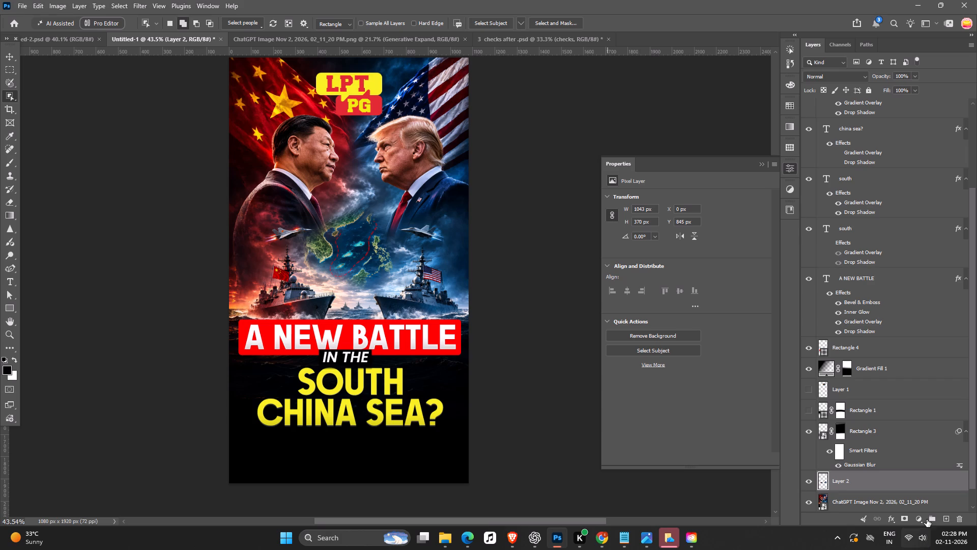
Add a default Bevel & Emboss to the copied warships layer, changing the style to Emboss and the depth to 11%.
double_click(936, 480)
left_click(600, 188)
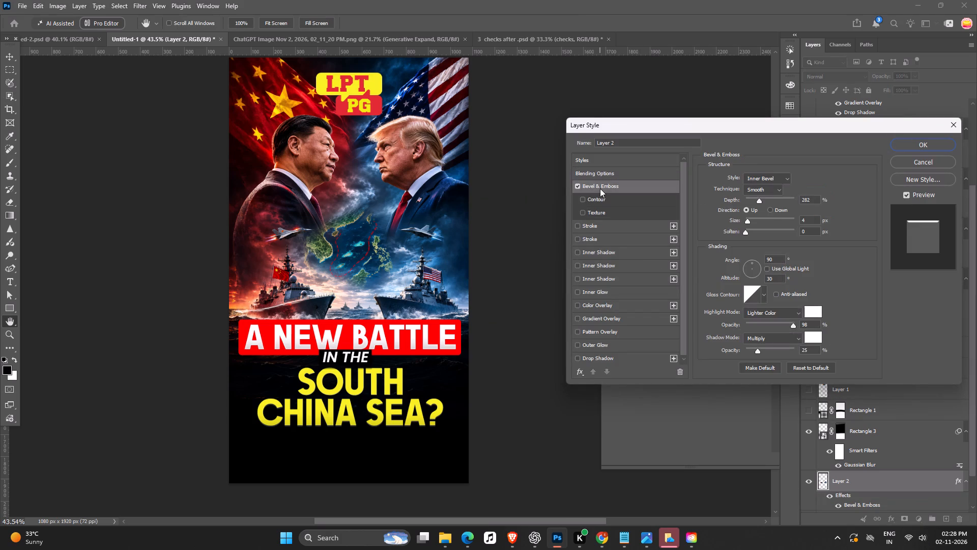
left_click(816, 371, "alt")
left_click(750, 219)
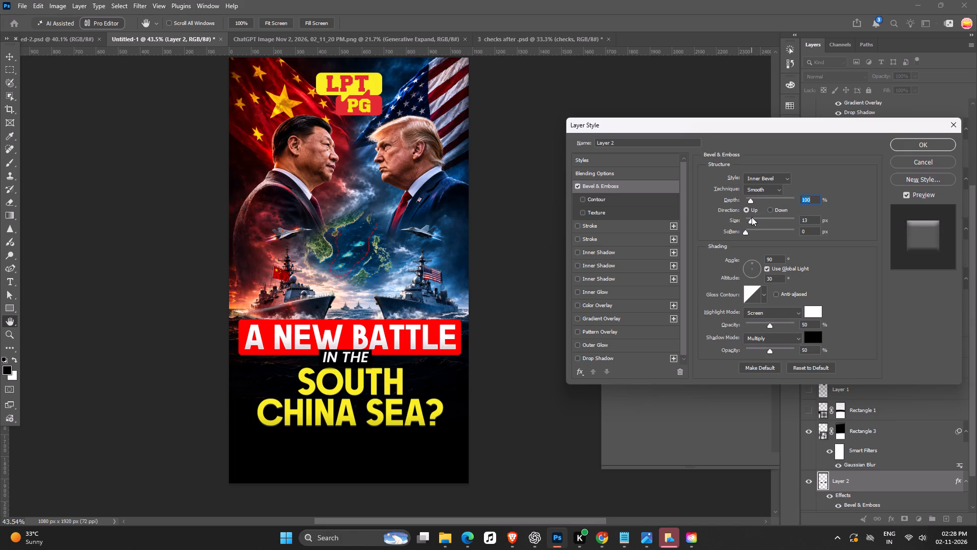
left_click_drag(751, 199, 759, 198)
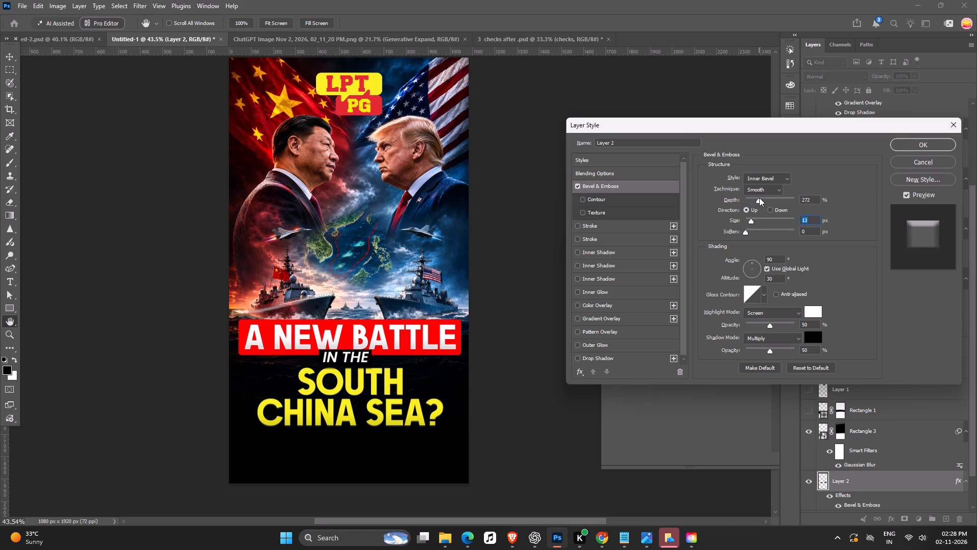
left_click_drag(759, 198, 752, 198)
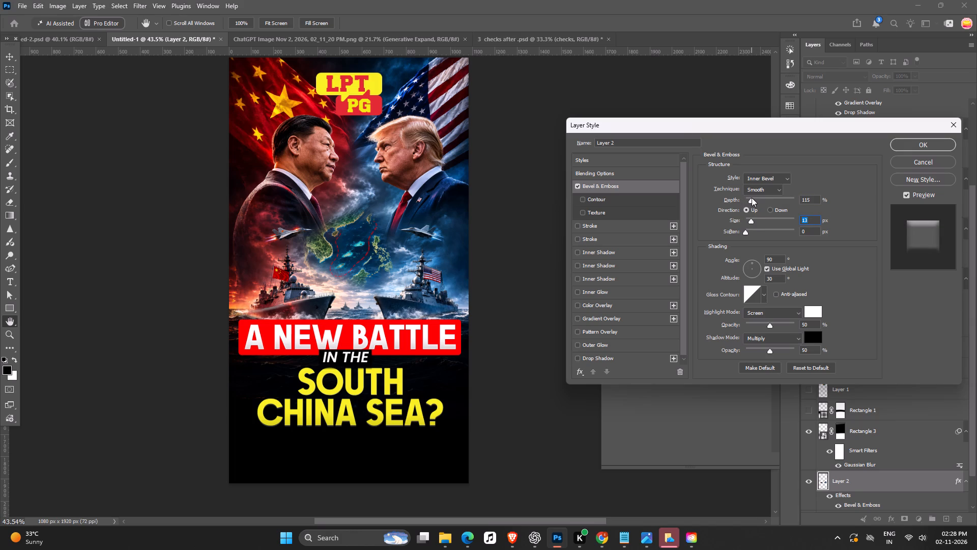
left_click_drag(752, 198, 746, 200)
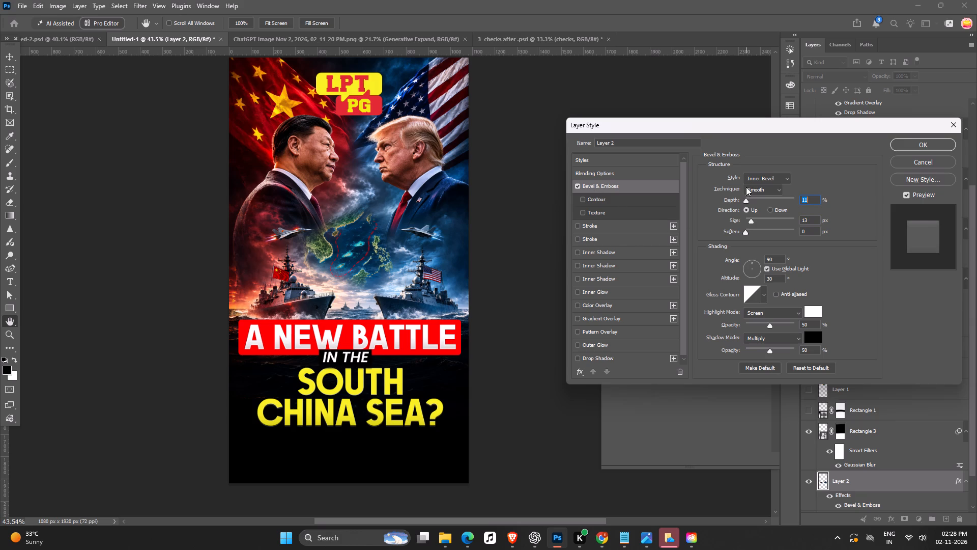
left_click(779, 180)
left_click(766, 204)
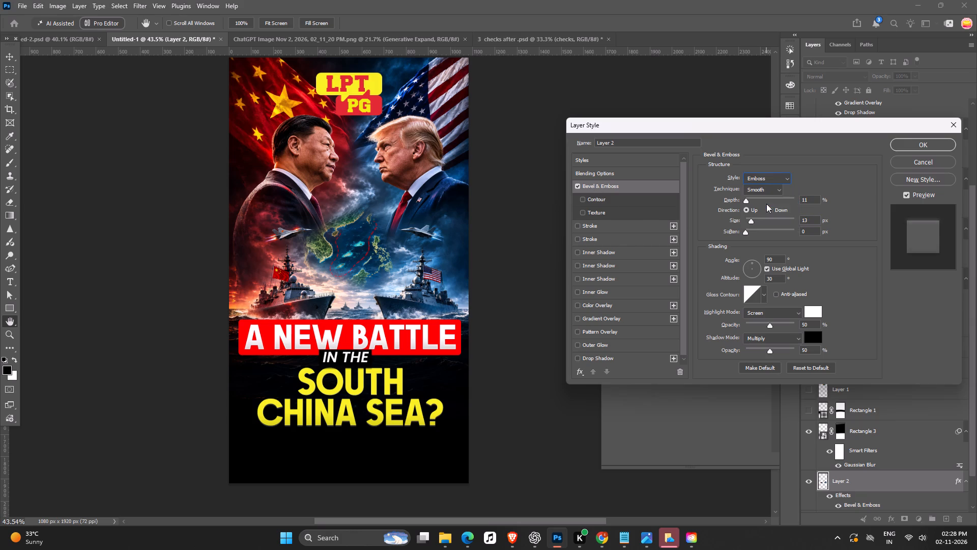
left_click(931, 145)
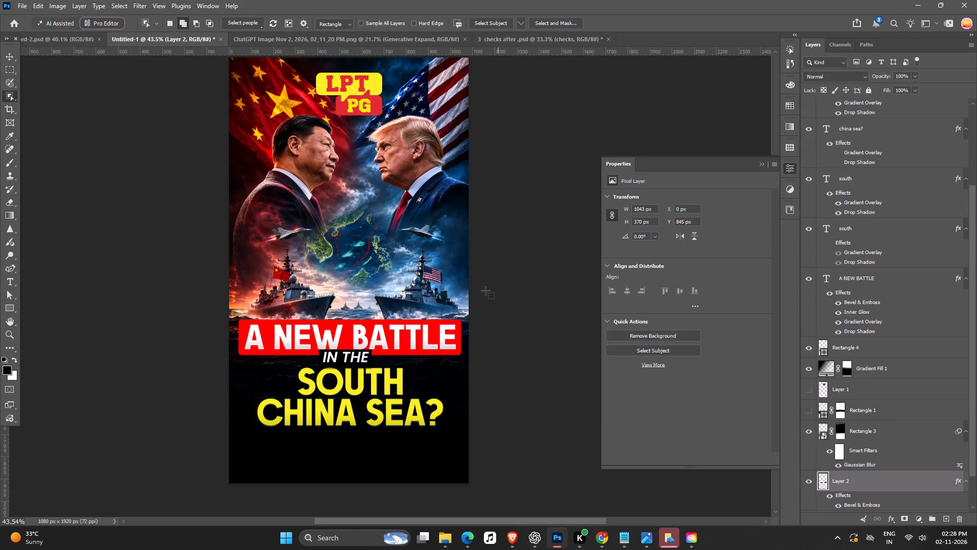
Bring the warships layer to the top of the layer stack, in front of the headline band.
key("ctrl+shift+bracketright")
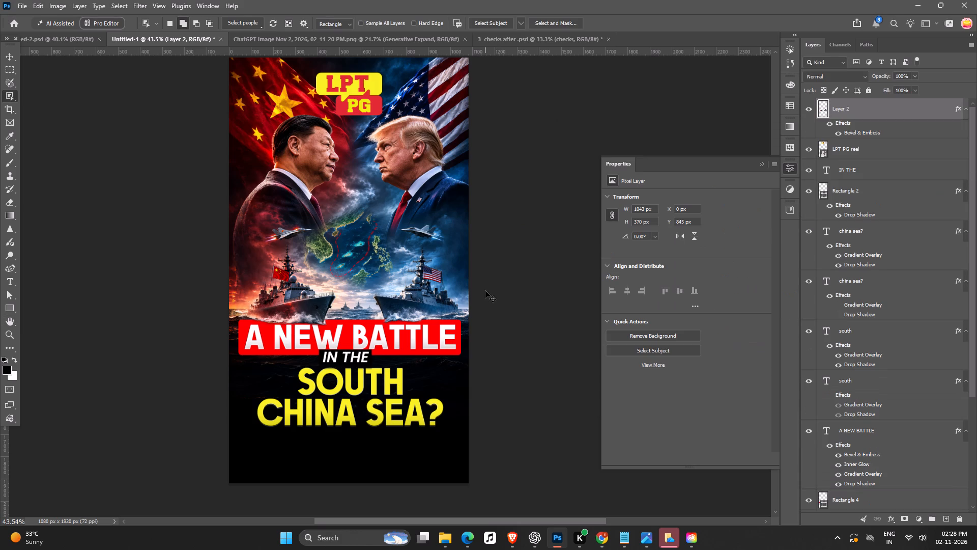
key("ctrl+shift+bracketright")
Nudge the warships layer up slightly to Y 840 px.
scroll(307, 370, "up", 2, "ctrl")
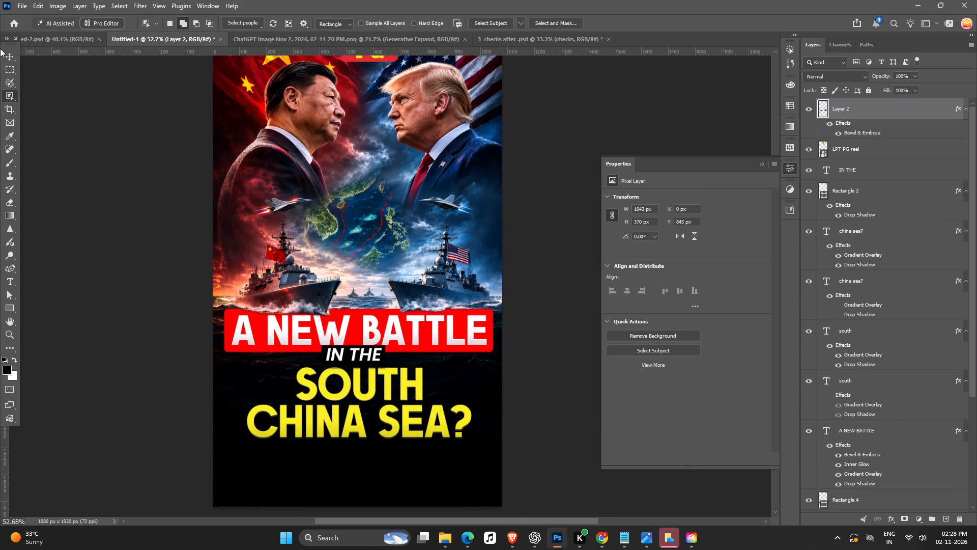
left_click(7, 57)
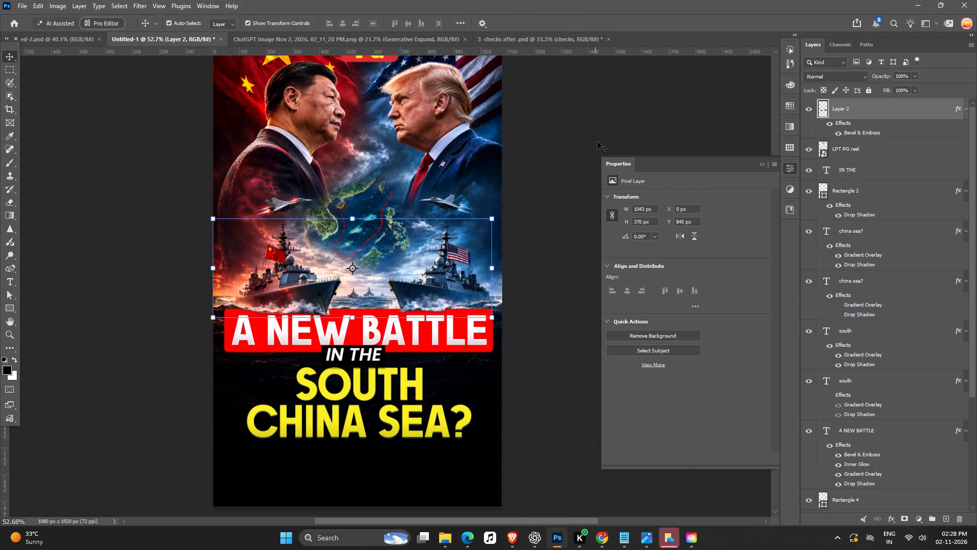
left_click(620, 109)
scroll(463, 329, "down", 5, "ctrl")
scroll(370, 416, "up", 7, "ctrl")
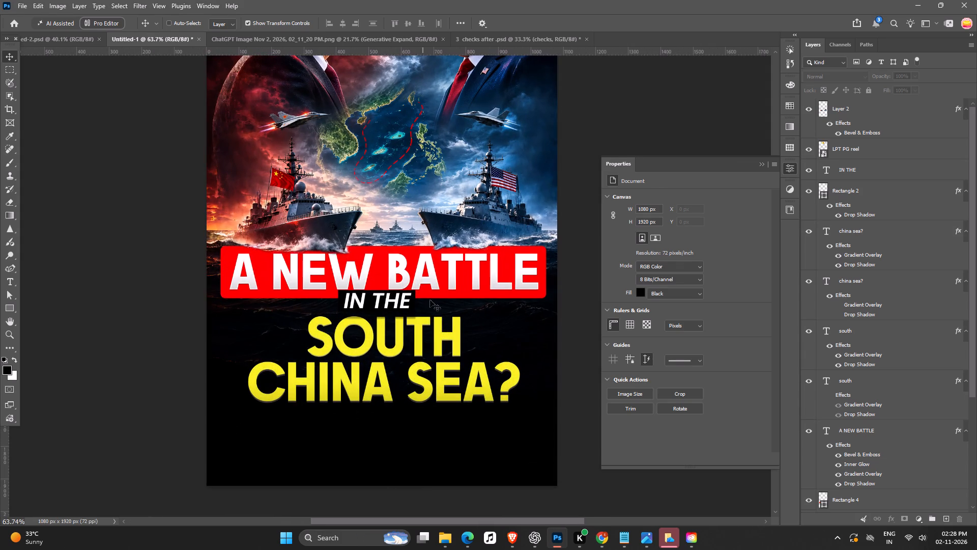
left_click(450, 215)
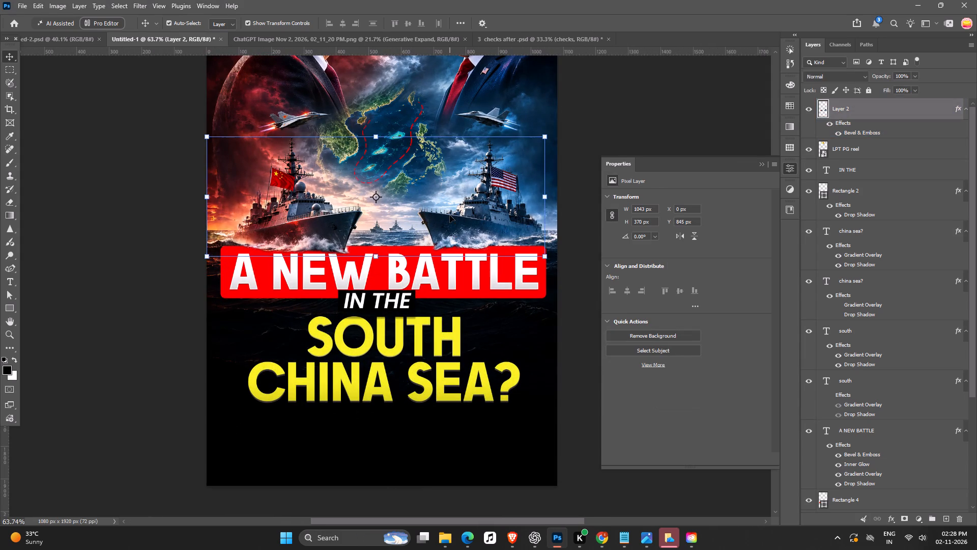
key("shift+Up")
key("Down")
key("Down")
key("Down")
key("Down")
key("Down")
key("Down")
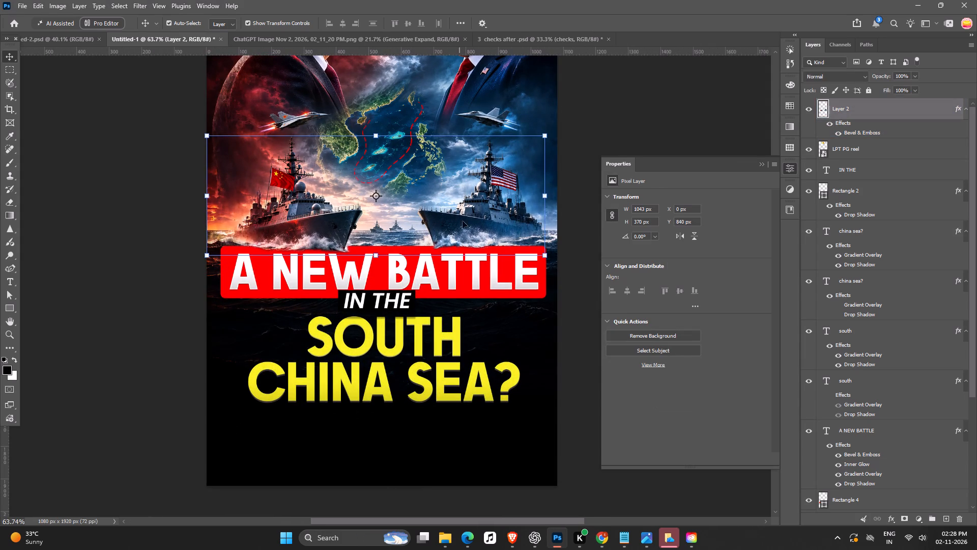
key("Down")
key("Up")
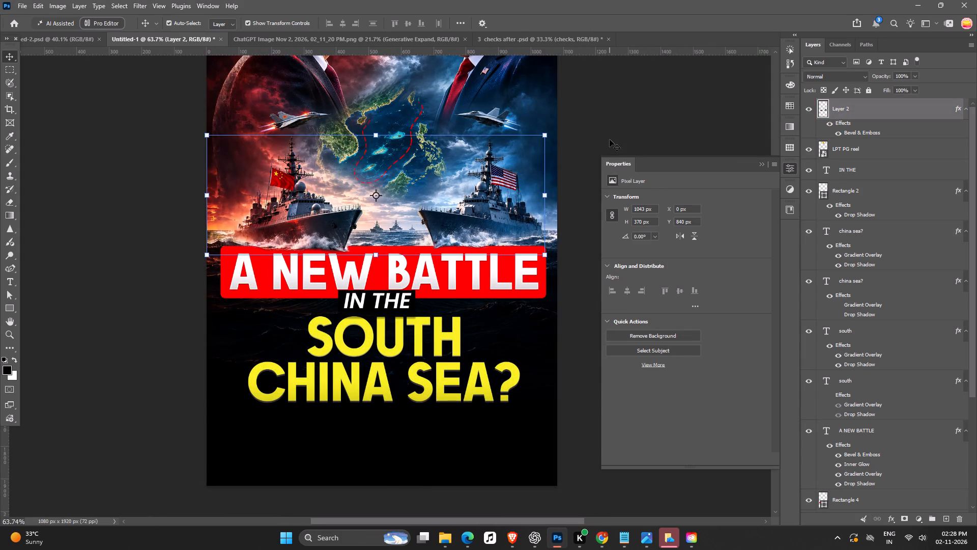
Add a layer mask to the warships layer and activate the Brush tool.
left_click(905, 519)
key("b")
scroll(432, 264, "up", 3)
scroll(432, 264, "down", 1)
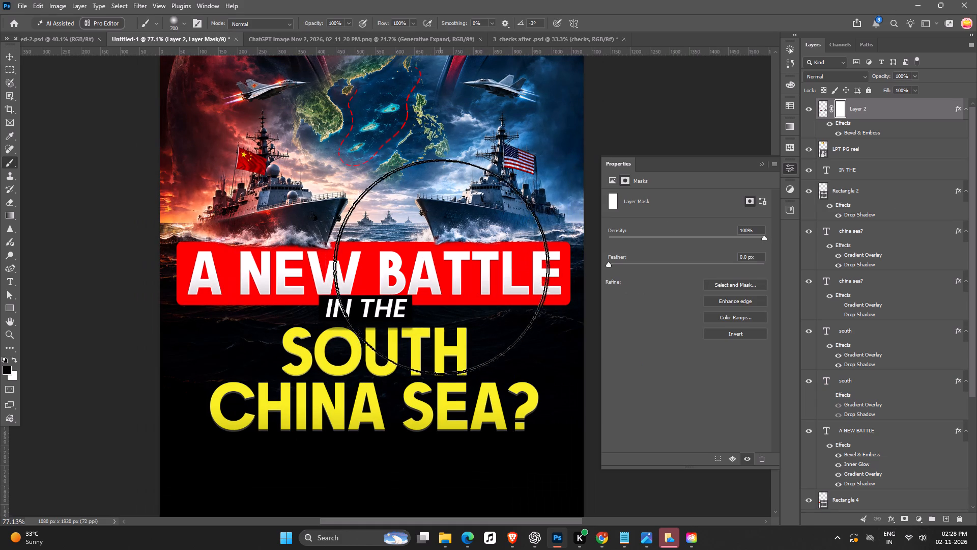
Add a Multiply drop shadow to the warships layer with 35% opacity, 5 px distance, 44% spread and 0 px size.
double_click(924, 113)
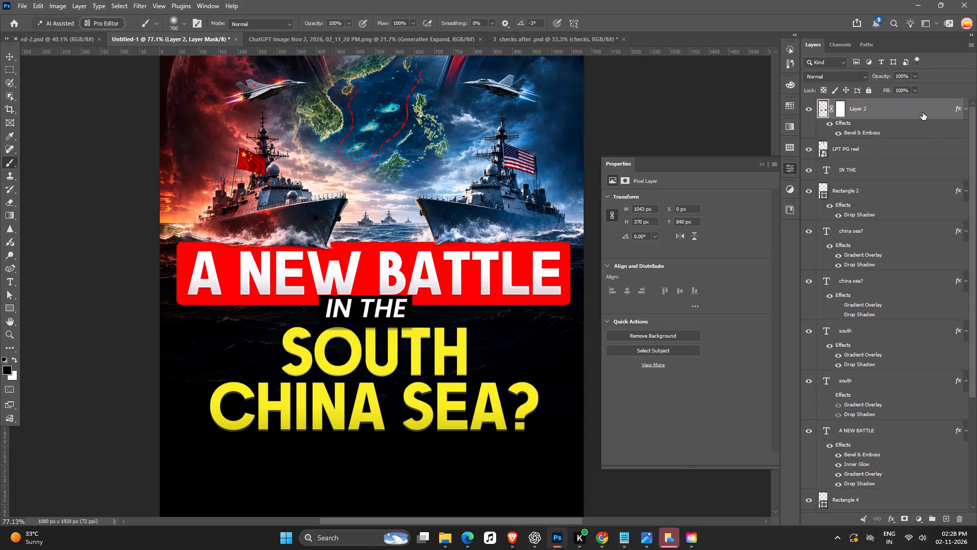
left_click(607, 355)
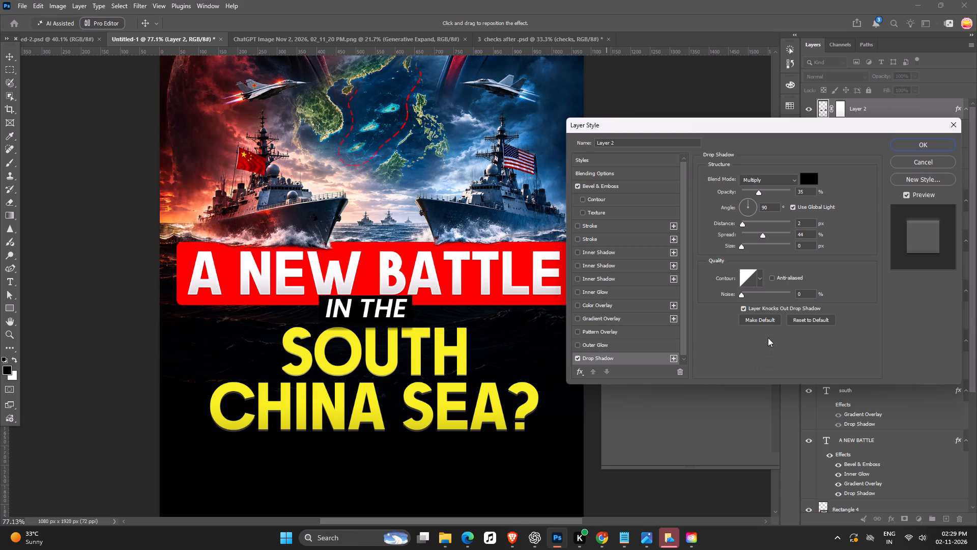
left_click(740, 224)
left_click(935, 146)
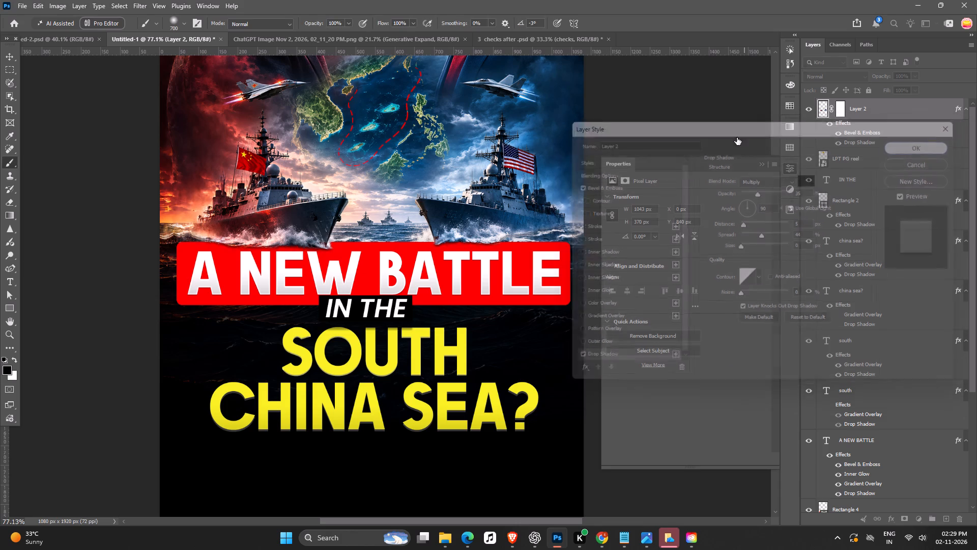
Deselect the layers and examine the overall cover, from the logo and leaders down to the headline.
left_click(705, 105)
left_click(7, 52)
left_click(33, 101)
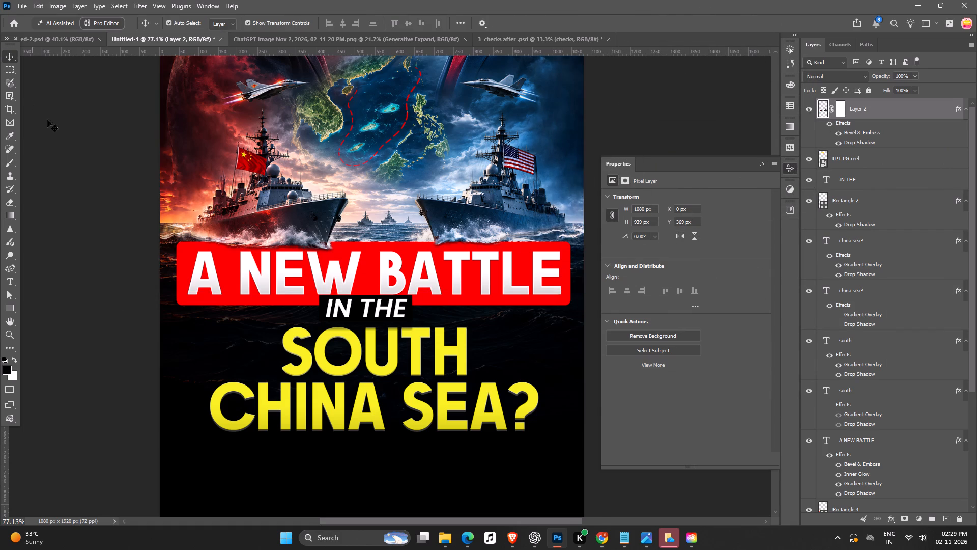
scroll(326, 365, "down", 6, "ctrl")
key("space")
key("space")
key("space")
key("space")
key("space")
left_click(305, 411)
scroll(307, 411, "up", 1, "ctrl")
key("space")
key("space")
key("space")
key("space")
key("space")
key("space")
key("space")
key("space")
key("space")
key("space")
key("space")
key("space")
key("space")
key("space")
key("space")
key("space")
key("space")
key("space")
key("space")
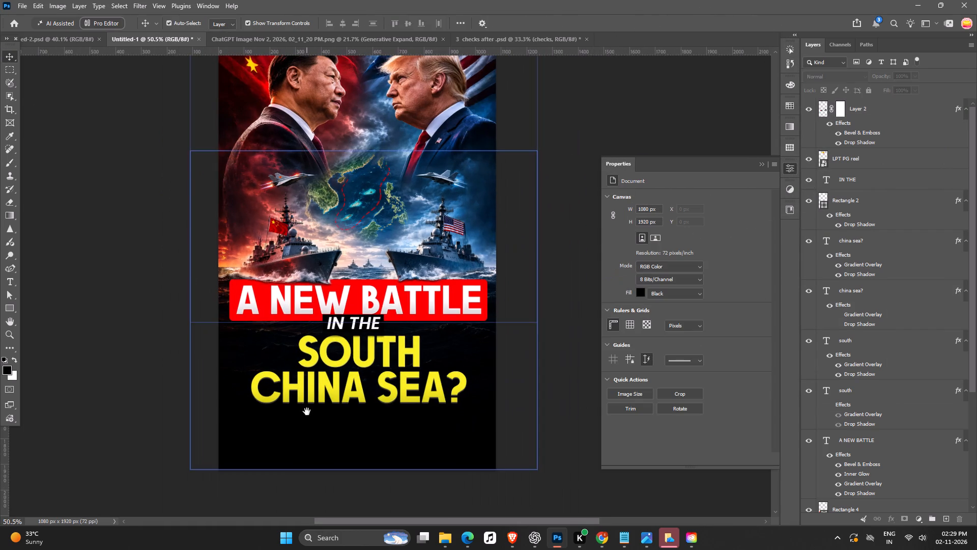
left_click_drag(308, 411, 313, 468)
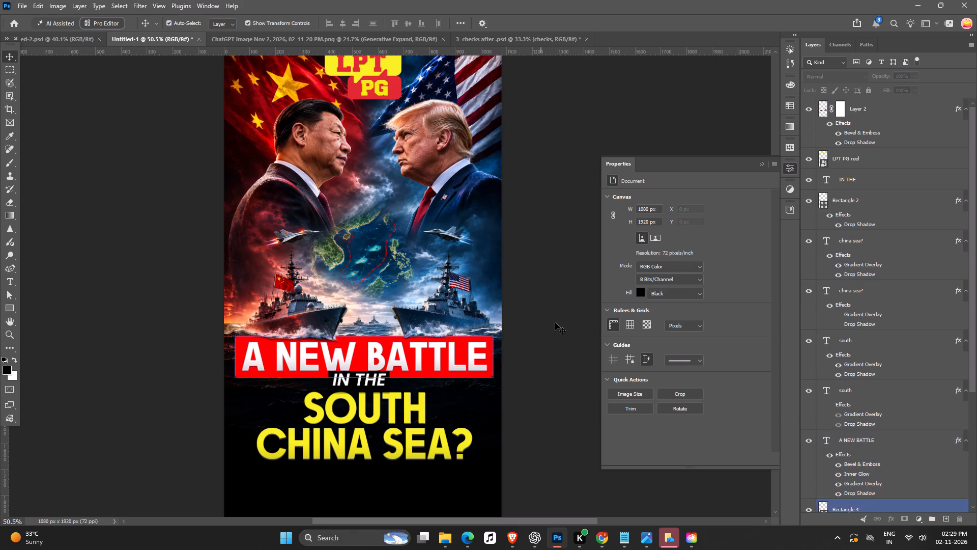
Stamp all visible layers into a new merged layer above the warships layer.
left_click(903, 121)
key("ctrl+alt+shift+e")
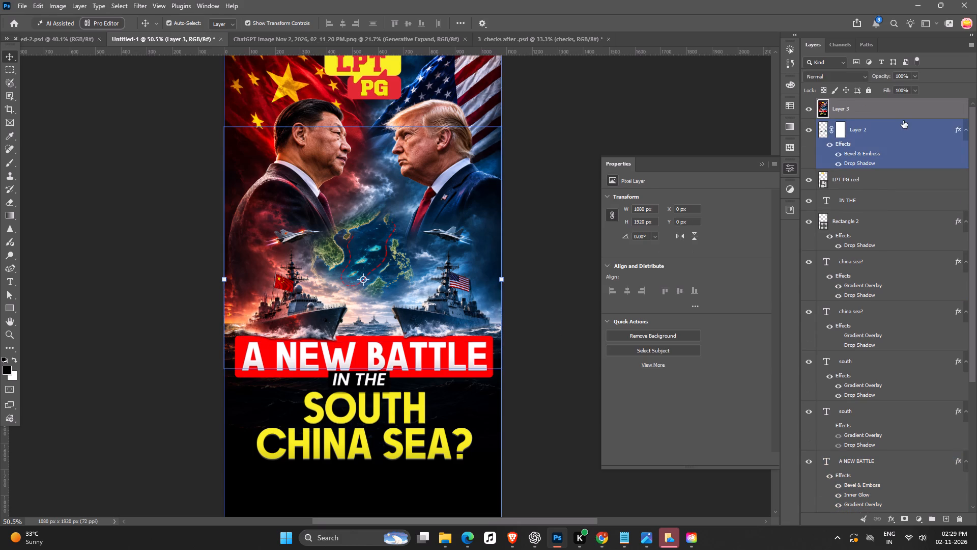
Open the merged layer in the Camera Raw Filter and set Clarity to +15.
key("ctrl+shift+a")
scroll(367, 323, "down", 7, "ctrl")
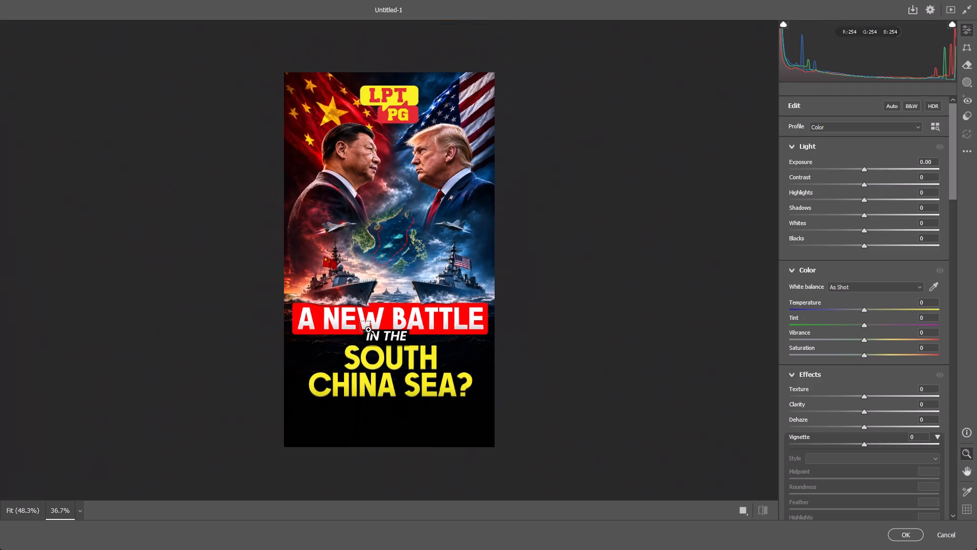
scroll(368, 329, "down", 6, "ctrl")
scroll(361, 342, "up", 3, "ctrl")
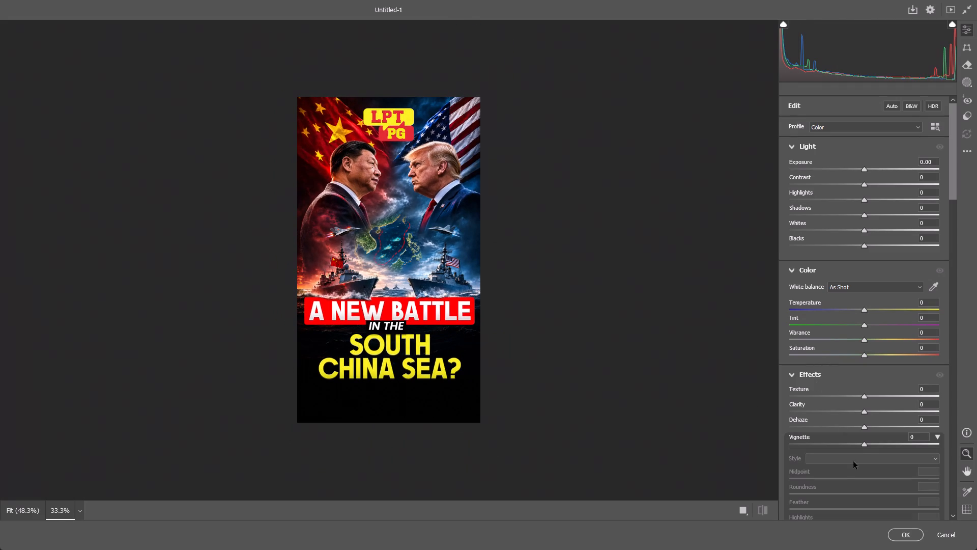
left_click(866, 445)
key("ctrl+z")
left_click_drag(865, 413, 890, 404)
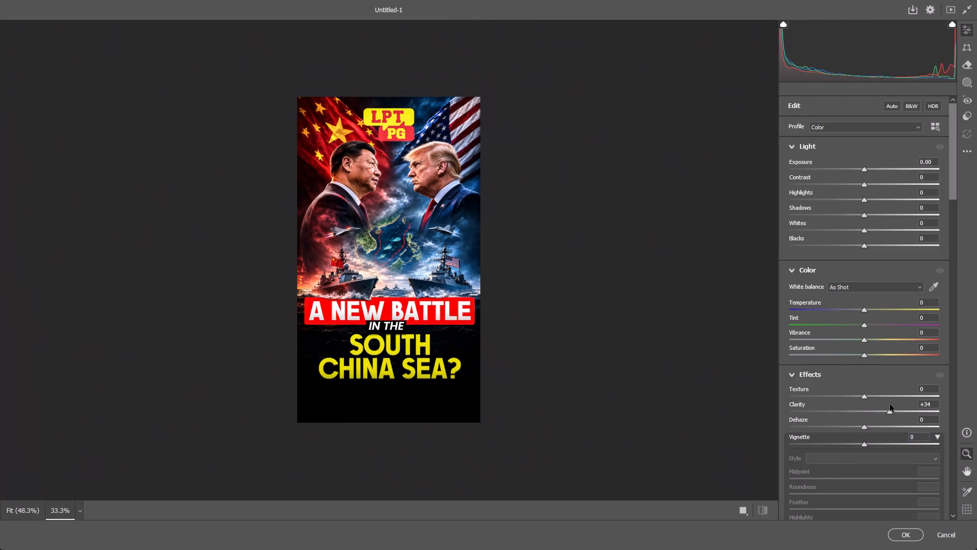
left_click_drag(890, 404, 886, 403)
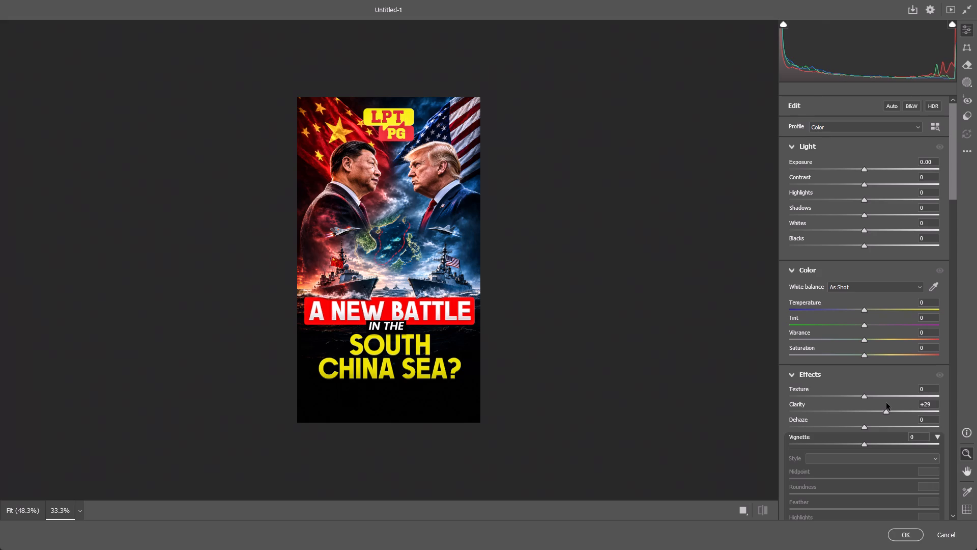
left_click_drag(886, 403, 876, 405)
Set the merged layer's Temperature to +1, Contrast to +5 and Exposure to +0.35.
left_click(866, 310)
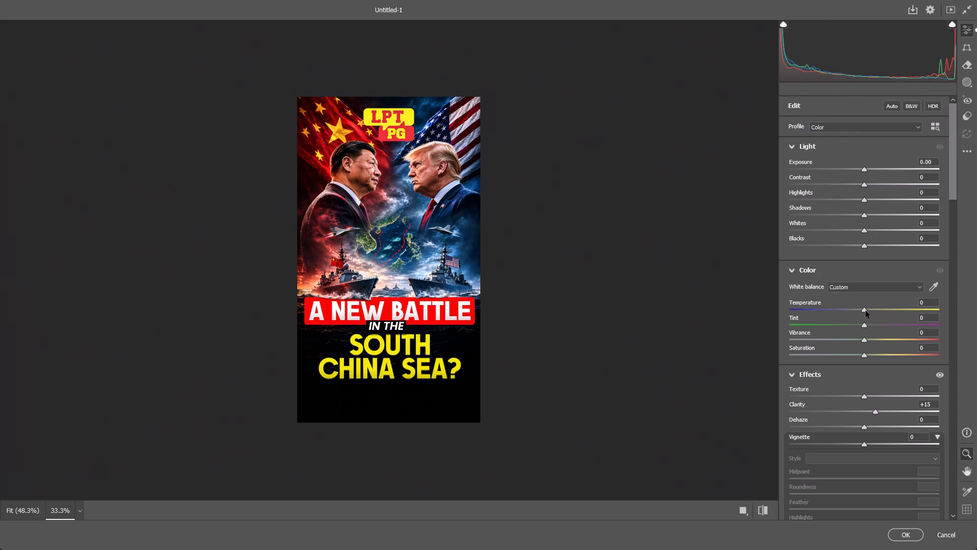
left_click(865, 184)
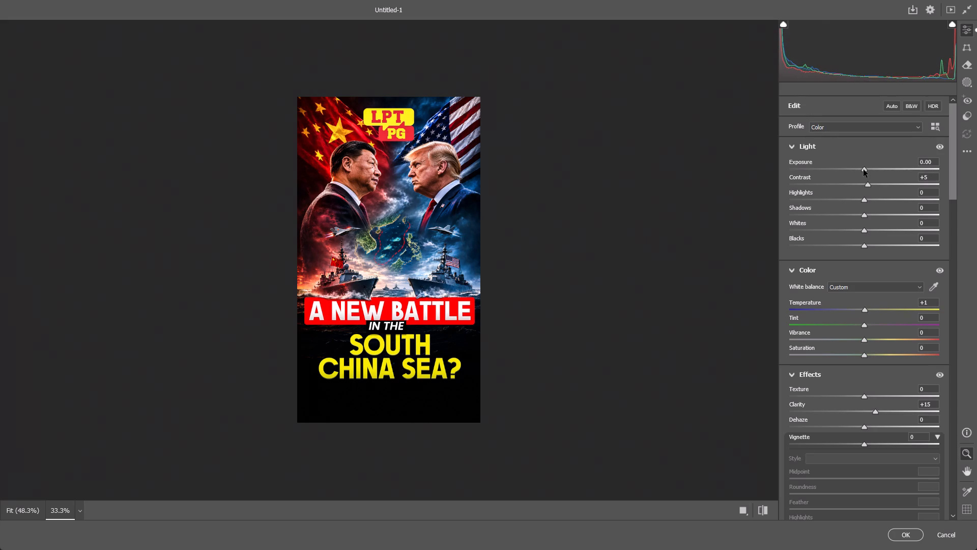
left_click(864, 170)
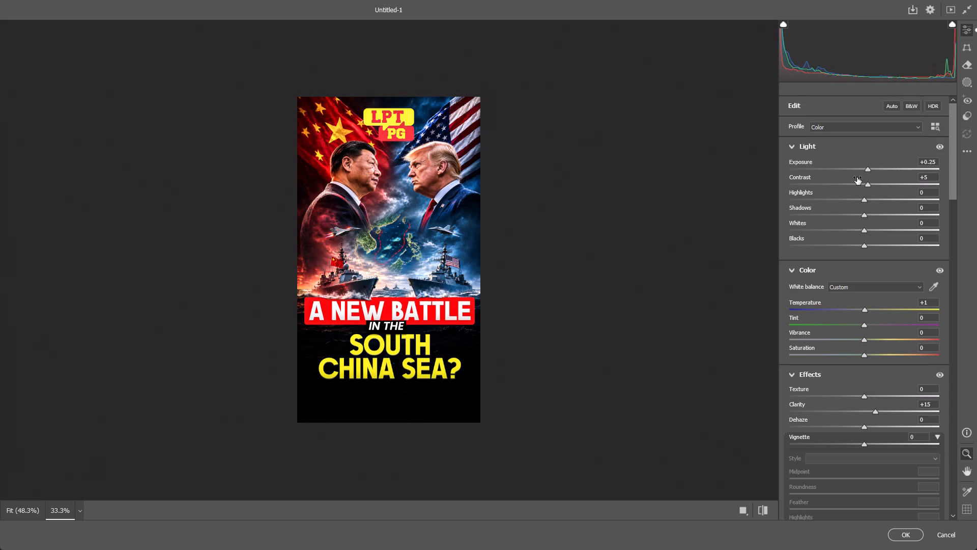
left_click(865, 169)
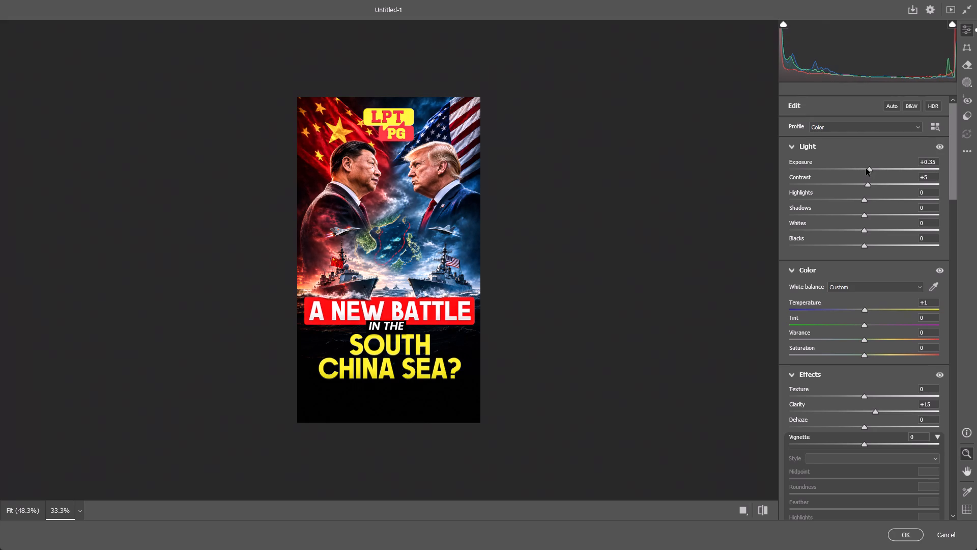
Set Dehaze to -5 and Vignette to -1 for the cover.
left_click_drag(866, 427, 867, 427)
left_click_drag(867, 427, 850, 416)
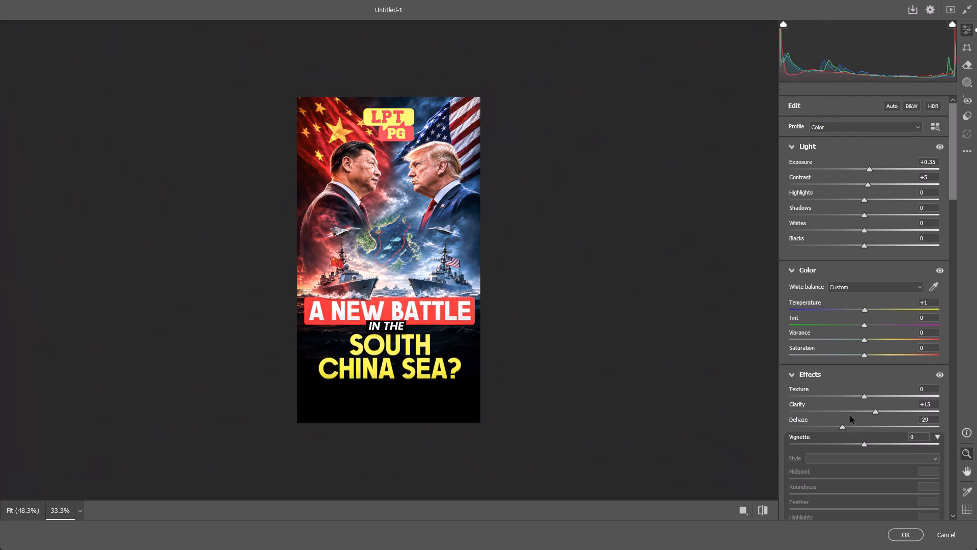
left_click_drag(850, 416, 862, 414)
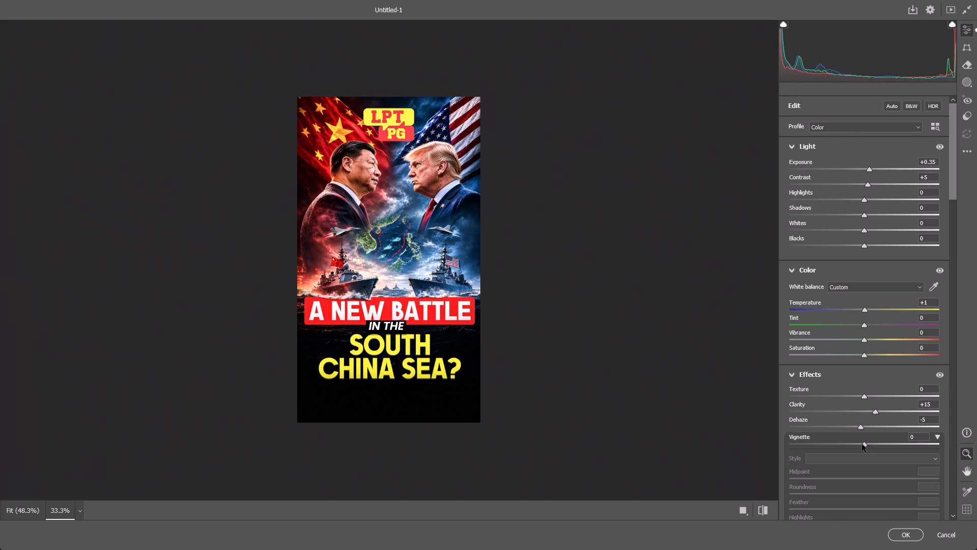
left_click(866, 443)
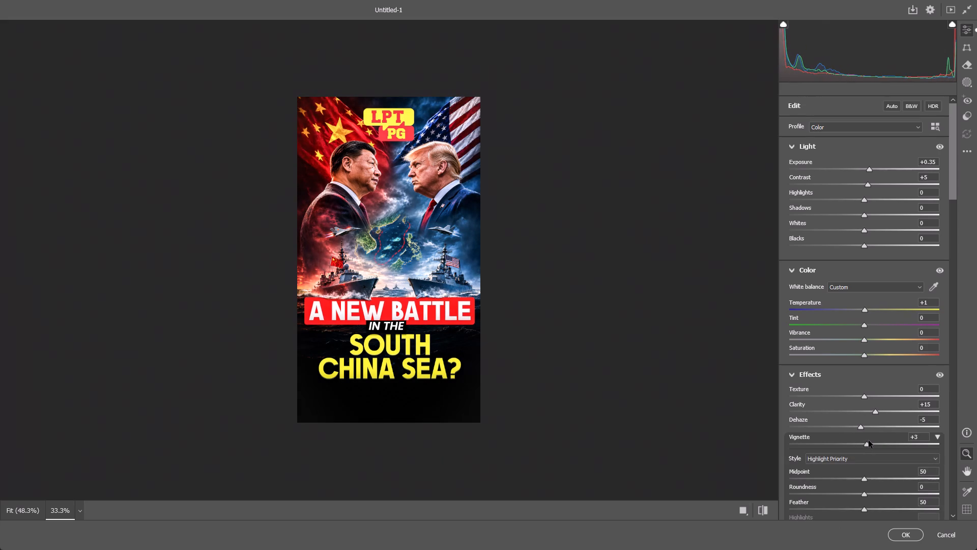
In the Color Mixer, set saturation to Reds +28, Oranges +14, Yellows +6, Greens +5, Aquas +18, Blues +14 and Purples +18, and apply the filter.
scroll(830, 461, "down", 5)
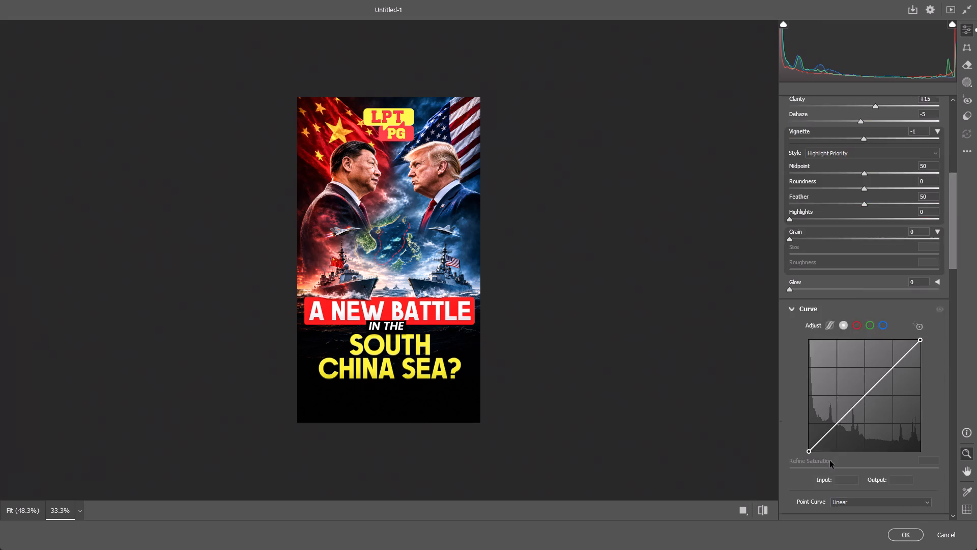
scroll(840, 420, "down", 5)
left_click_drag(866, 293, 887, 290)
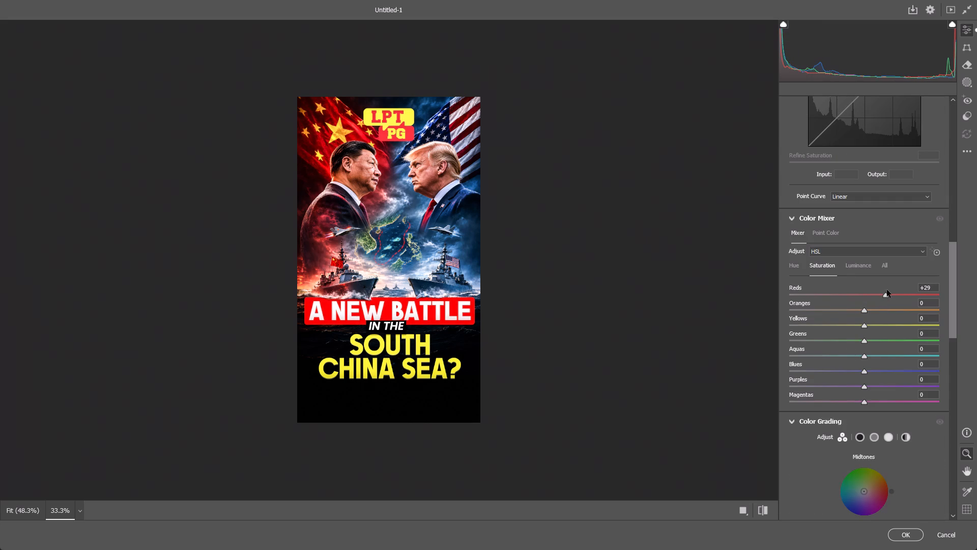
left_click_drag(887, 290, 886, 290)
left_click_drag(866, 309, 878, 306)
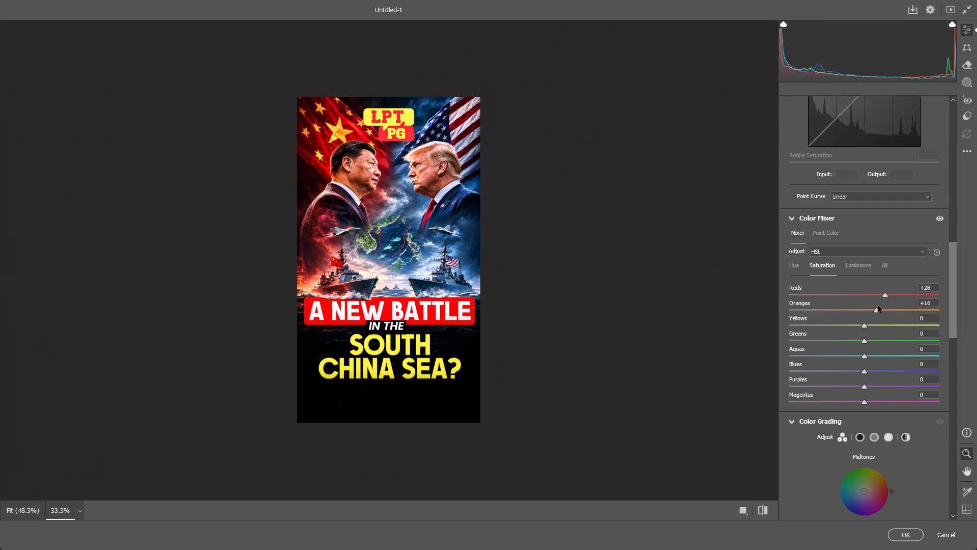
left_click_drag(878, 306, 876, 306)
left_click_drag(865, 325, 870, 322)
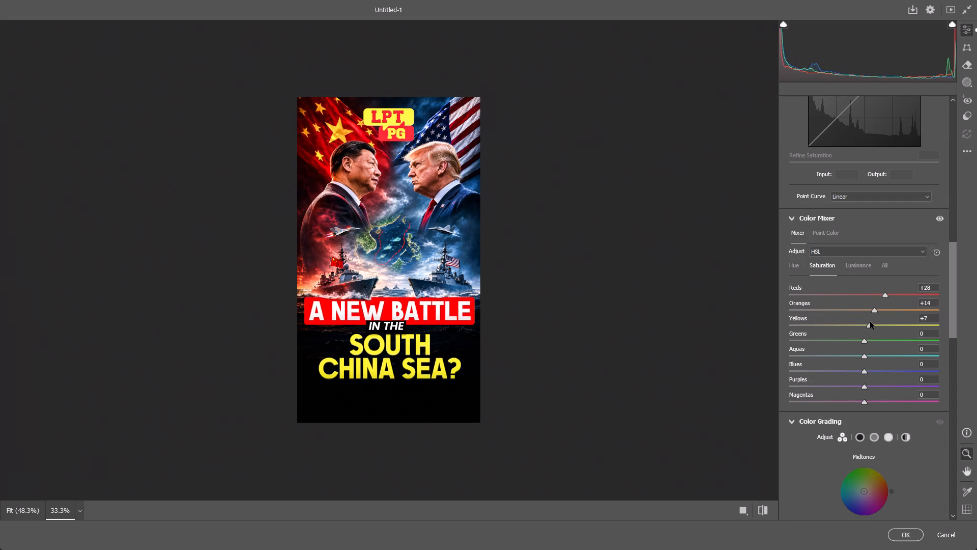
left_click_drag(870, 322, 870, 322)
left_click(864, 339)
left_click_drag(866, 355, 879, 352)
left_click(866, 369)
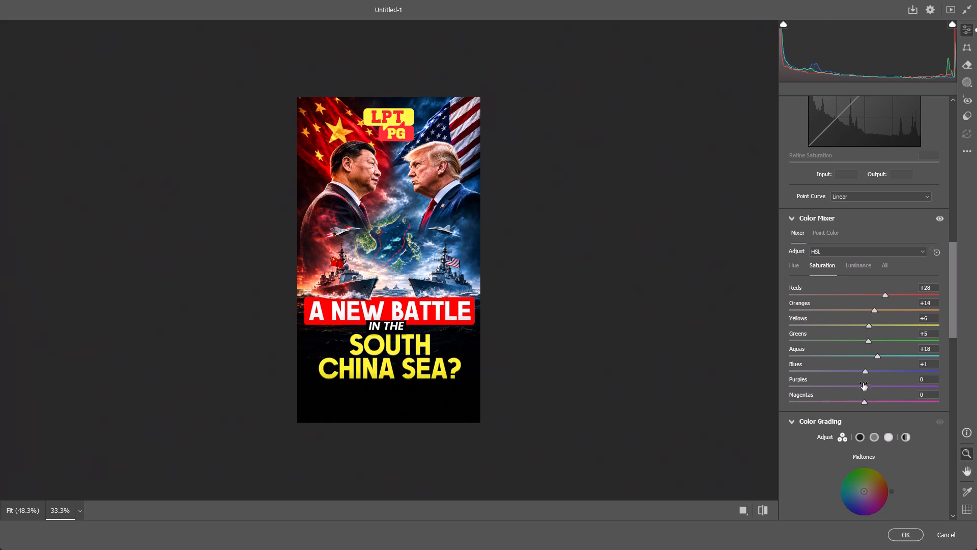
left_click_drag(863, 386, 877, 381)
left_click_drag(867, 372, 877, 370)
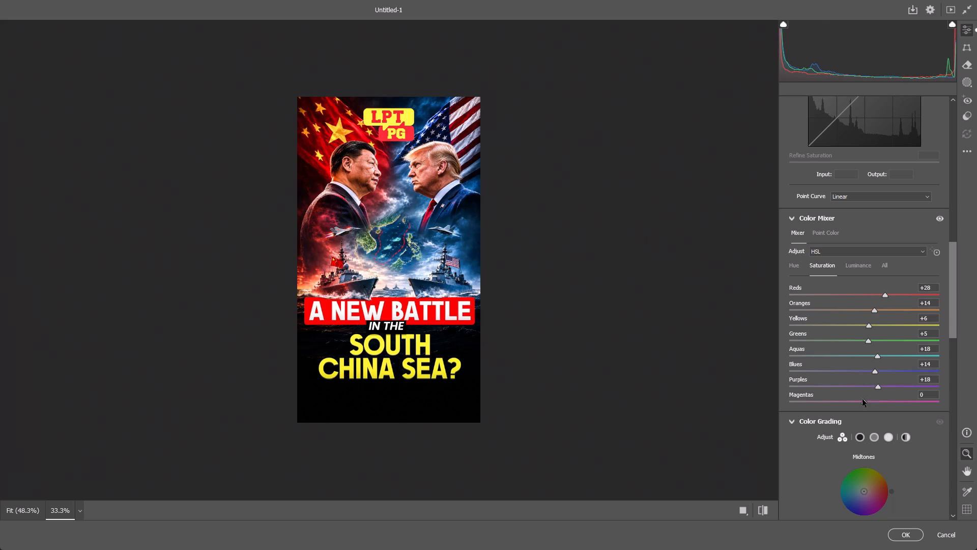
key("Return")
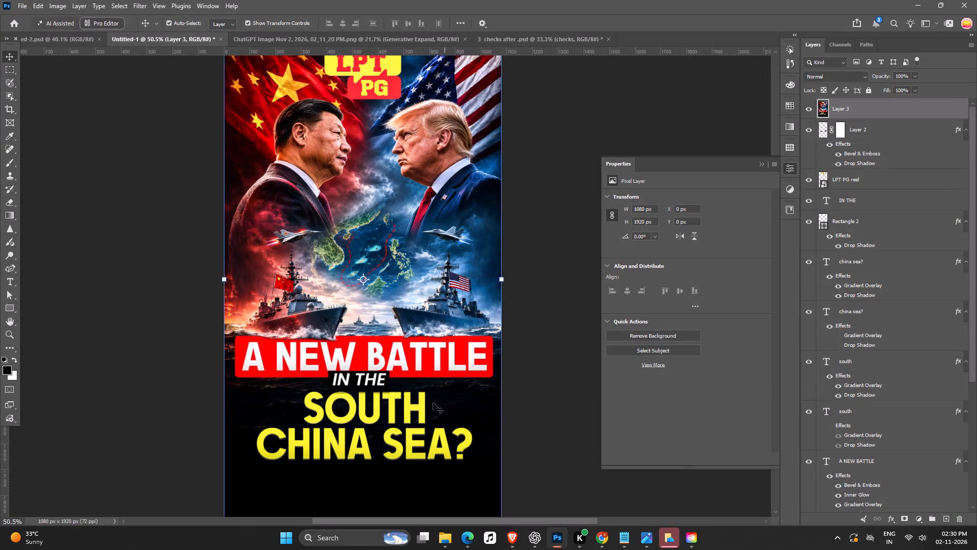
Export the graded cover as a 1080 x 1920 px JPG at quality 7, up to choosing the file name.
scroll(431, 403, "down", 5, "ctrl")
key("ctrl+alt+shift+w")
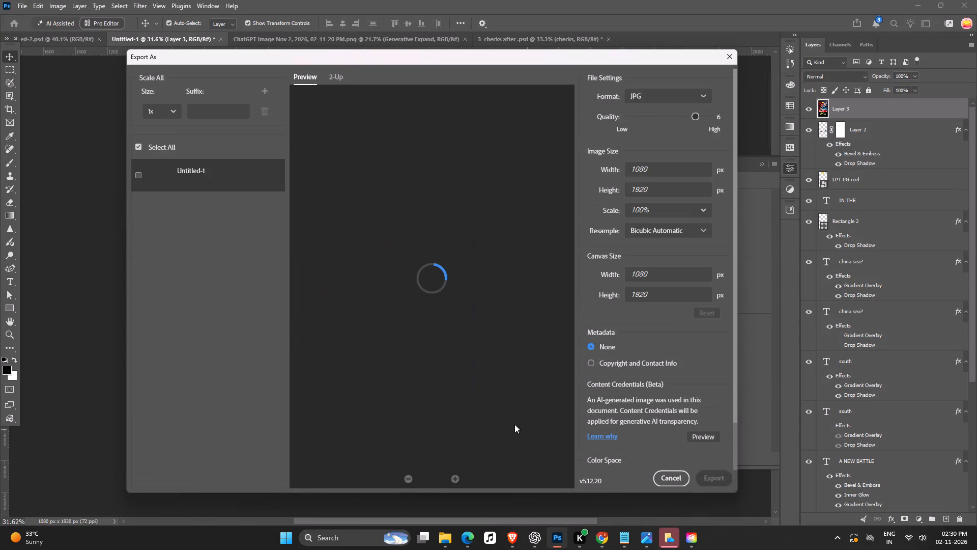
left_click_drag(695, 115, 729, 117)
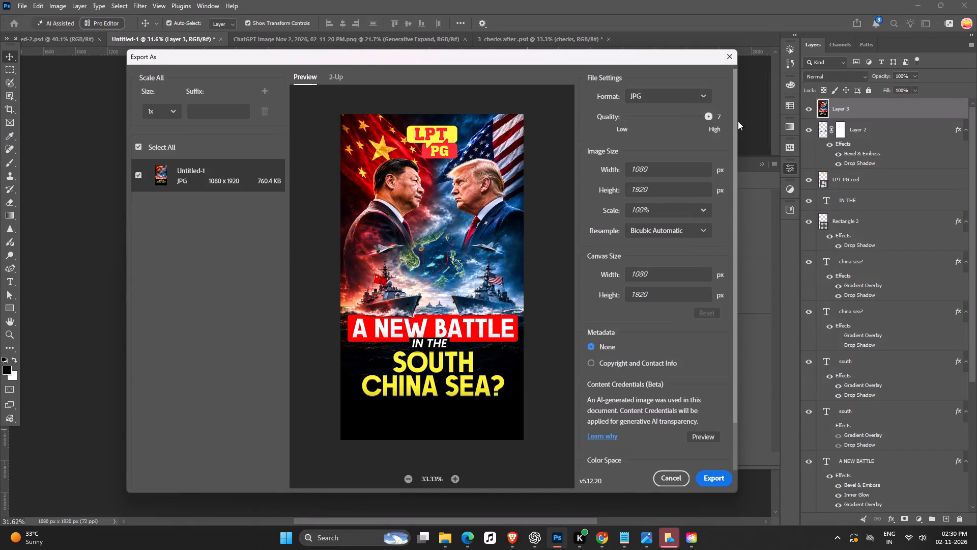
left_click(707, 473)
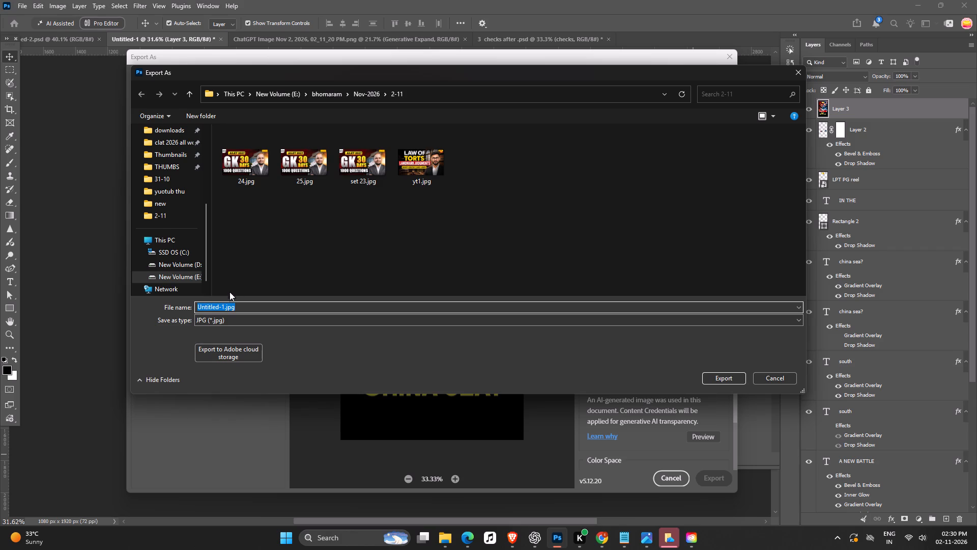
Replace the default export file name with one starting with "R", keeping the .jpg extension.
left_click(226, 308)
left_click_drag(225, 308, 142, 320)
left_click(222, 310)
left_click_drag(225, 309, 169, 321)
key("BackSpace")
type("R")
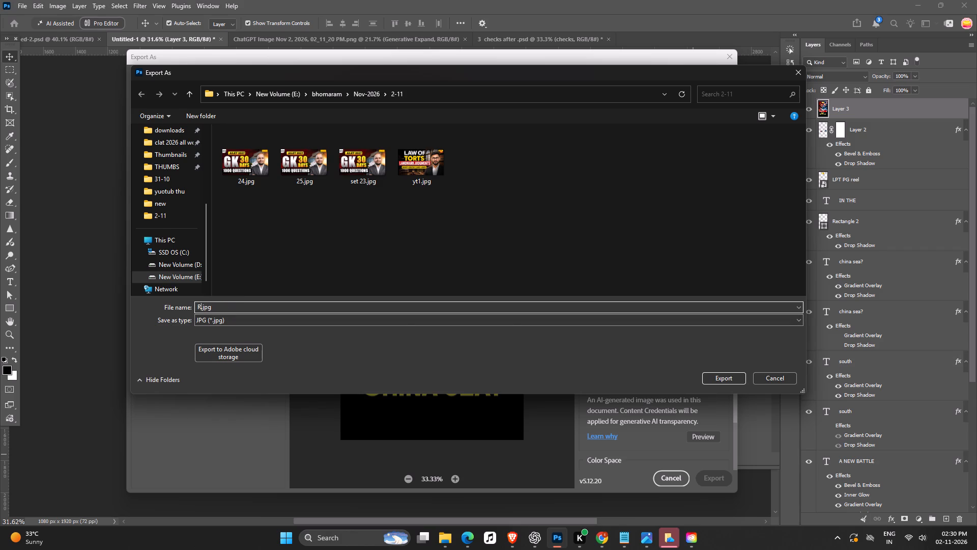
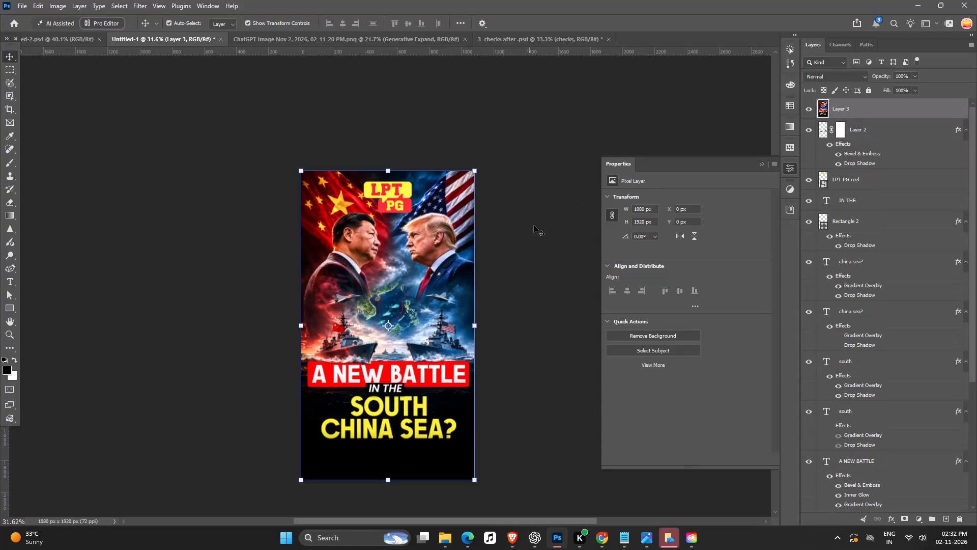
Delete the graded merged layer at the top of the layer stack.
left_click(554, 256)
scroll(365, 232, "up", 7, "ctrl")
scroll(368, 230, "down", 4, "ctrl")
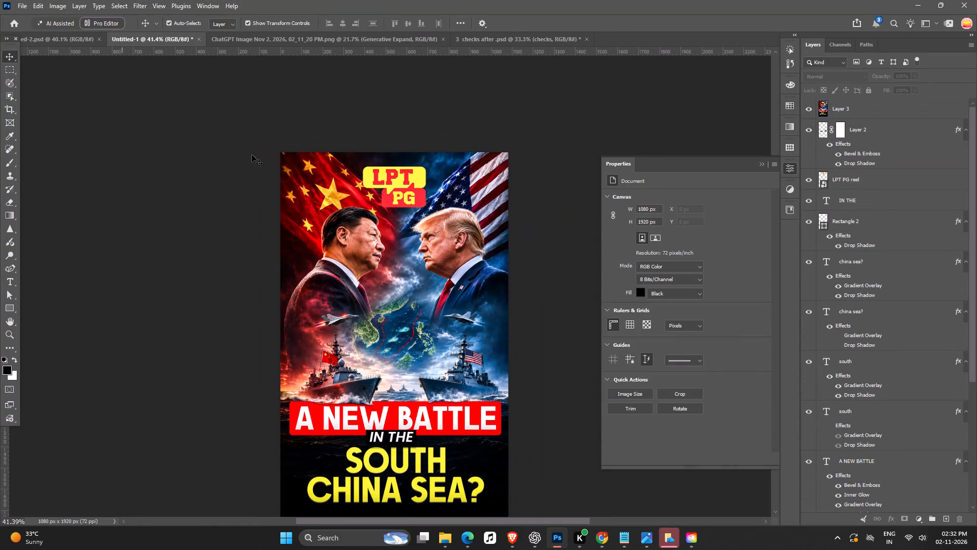
left_click(882, 101)
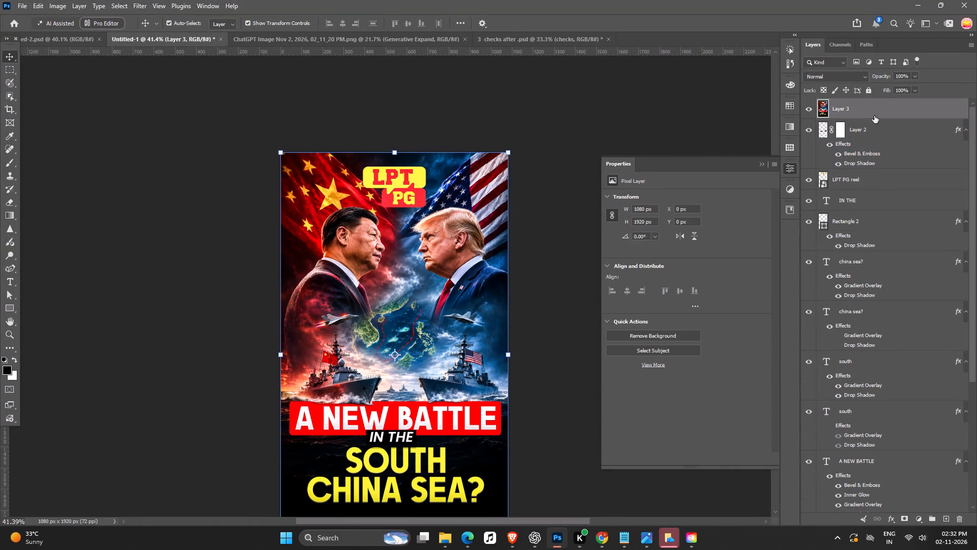
left_click(874, 116)
key("Delete")
Hide the LPT PG logo layer on the cover.
left_click(405, 187)
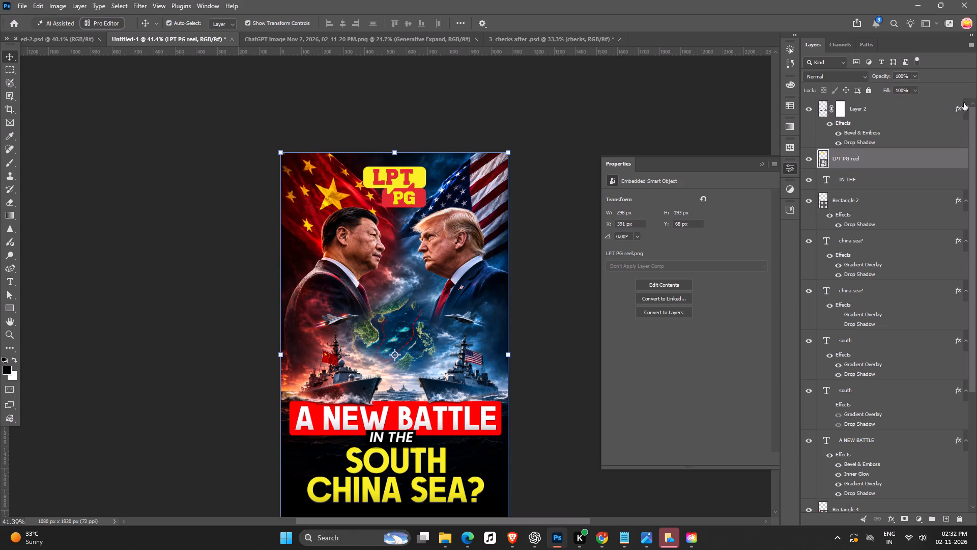
left_click(807, 160)
Place TUTORIAL REEL.png from the All Size Logos folder onto the cover.
left_click(444, 533)
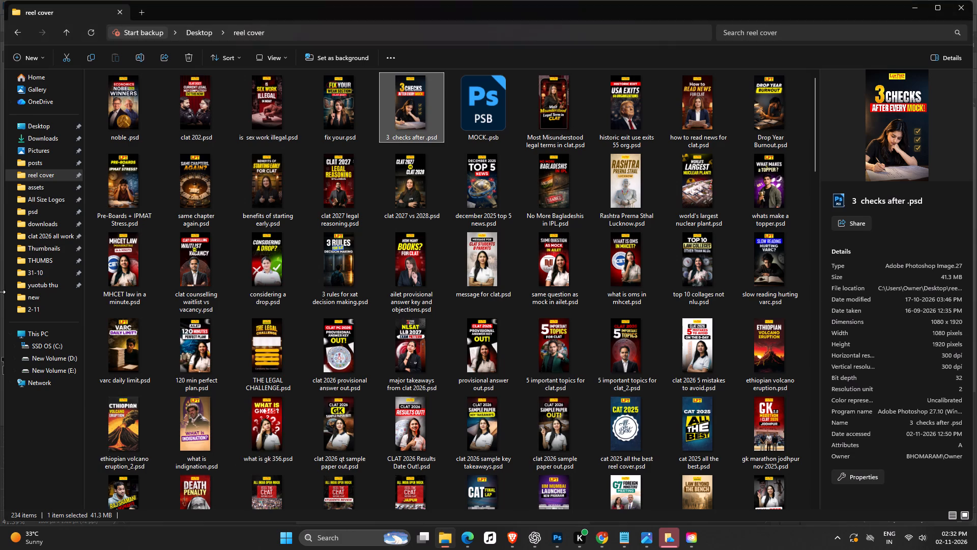
double_click(32, 197)
scroll(380, 330, "down", 18)
left_click_drag(296, 386, 302, 386)
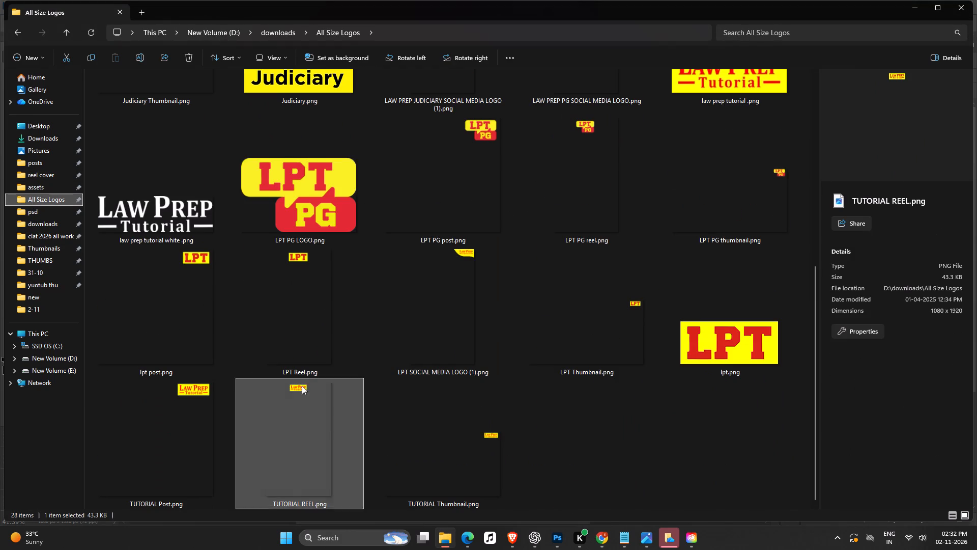
left_click_drag(302, 386, 401, 372)
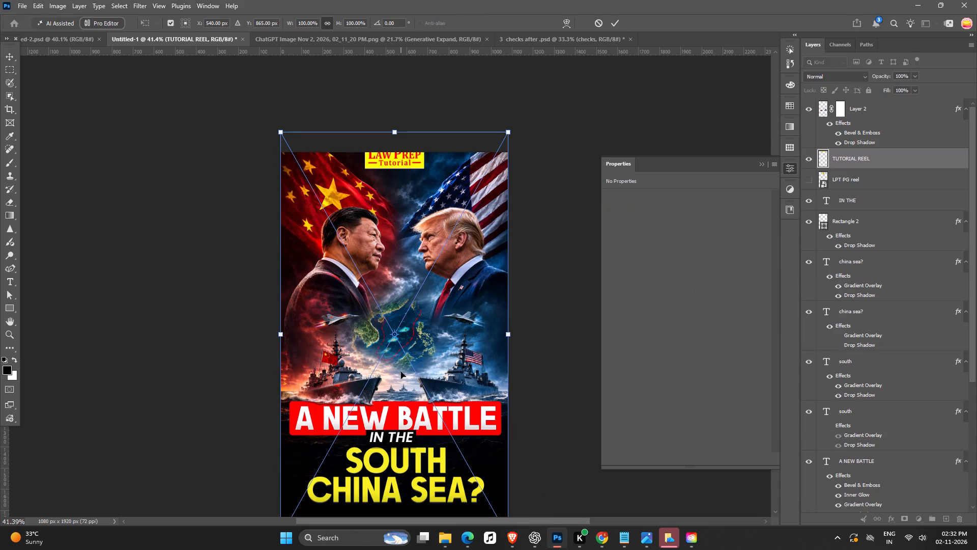
Shift the placed Law Prep Tutorial logo down 90 px so its frame aligns with the canvas, and commit the placement.
scroll(421, 350, "down", 7, "ctrl")
key("space")
left_click_drag(406, 351, 407, 332)
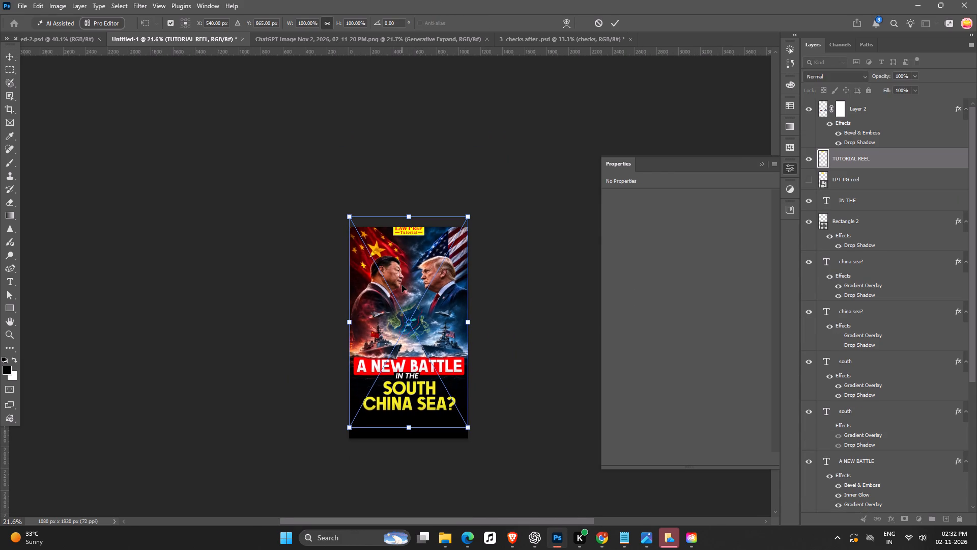
key("shift+Down")
key("shift+Down")
key("shift+Down")
key("shift+Down")
key("shift+Down")
key("shift+Down")
key("shift+Down")
key("shift+Down")
key("shift+Down")
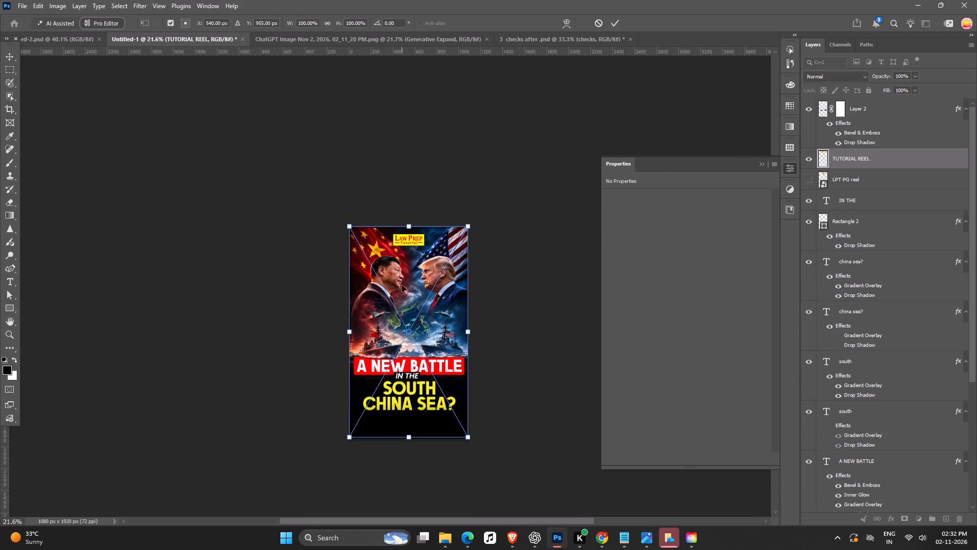
key("Return")
left_click(581, 283)
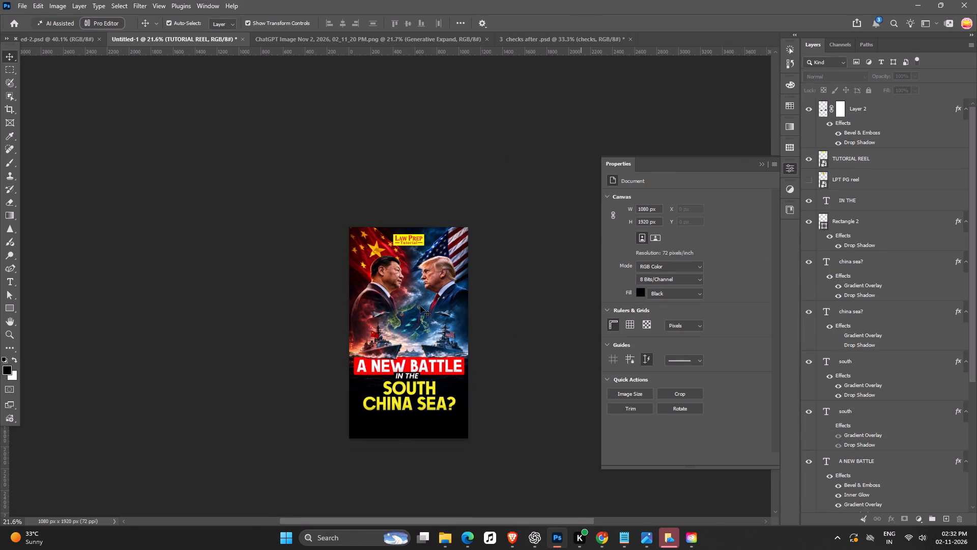
Examine the new Law Prep Tutorial logo and the overall cover layout.
scroll(420, 307, "up", 4, "ctrl")
key("space")
left_click(418, 308)
scroll(369, 233, "up", 4, "ctrl")
left_click(422, 199)
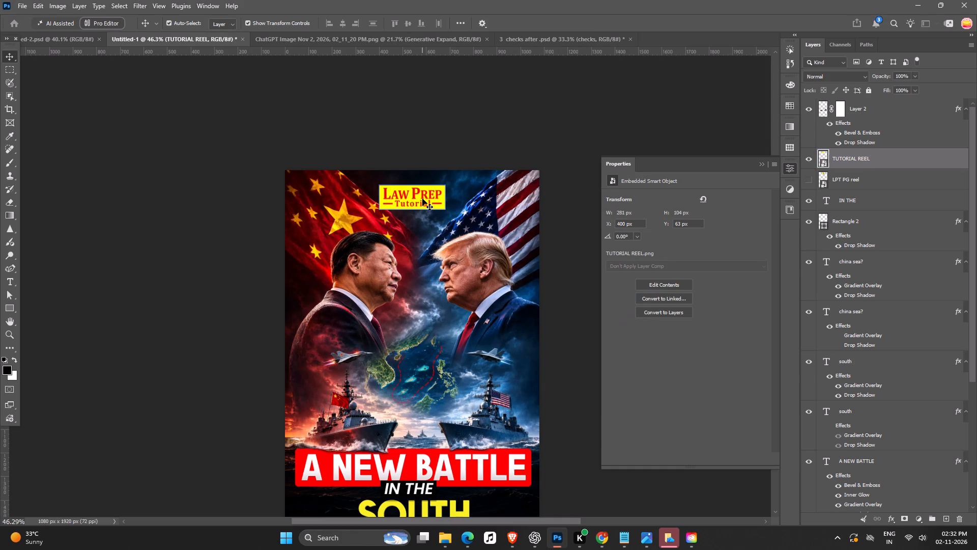
scroll(429, 224, "down", 6, "ctrl")
left_click(509, 146)
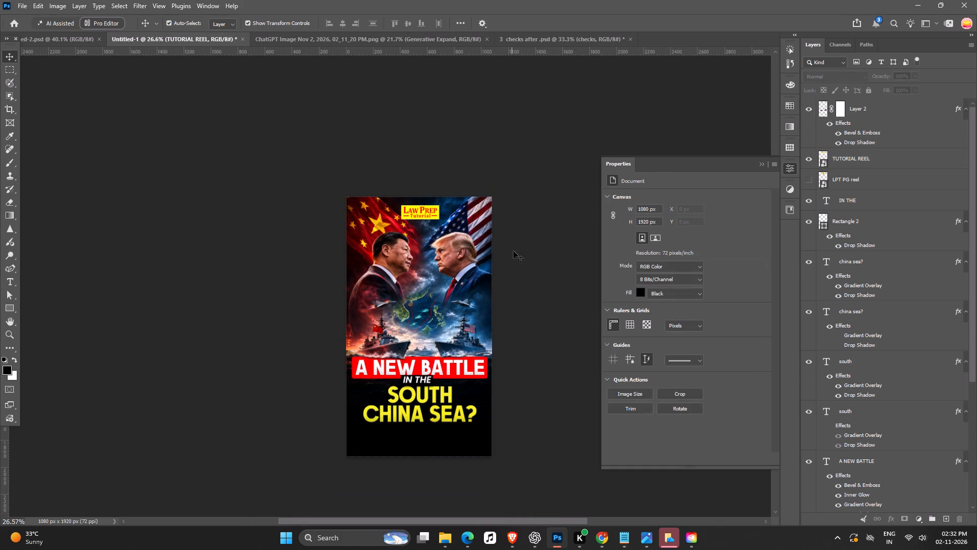
key("space")
key("space")
key("space")
key("space")
left_click(512, 268)
scroll(901, 169, "up", 8)
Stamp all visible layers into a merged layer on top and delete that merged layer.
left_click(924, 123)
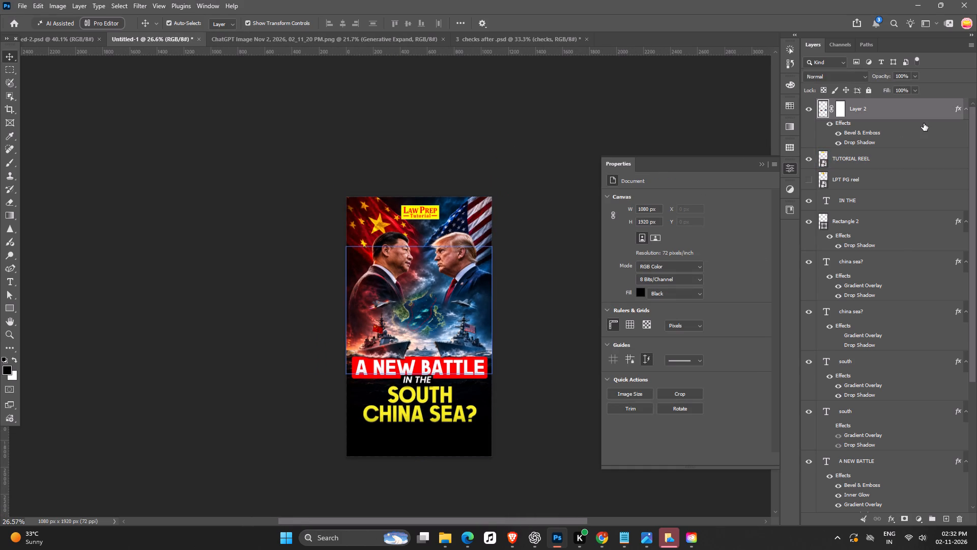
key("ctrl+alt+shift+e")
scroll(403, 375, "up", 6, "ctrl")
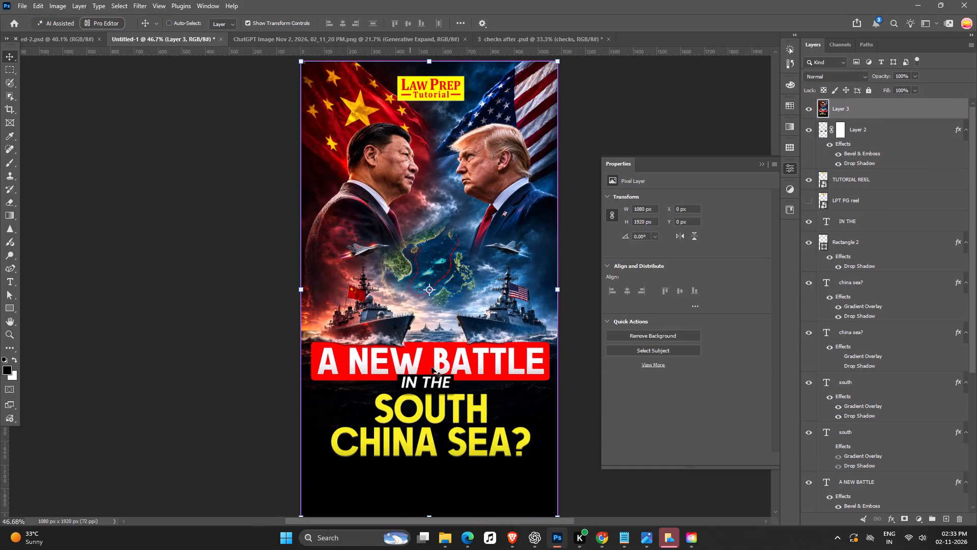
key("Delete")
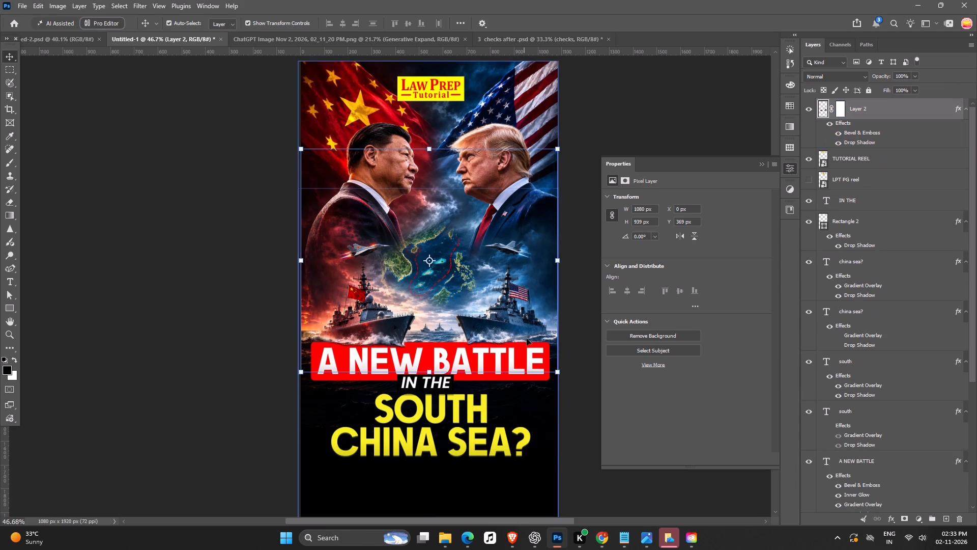
Add a layer mask to the red rectangle behind "A NEW BATTLE".
left_click(588, 329)
scroll(517, 376, "up", 3, "ctrl")
left_click(516, 376)
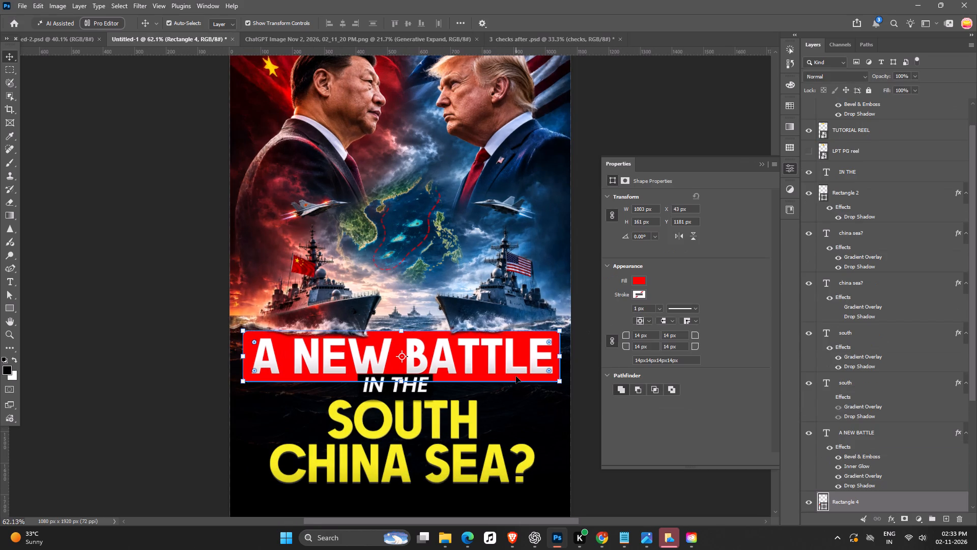
left_click(904, 519)
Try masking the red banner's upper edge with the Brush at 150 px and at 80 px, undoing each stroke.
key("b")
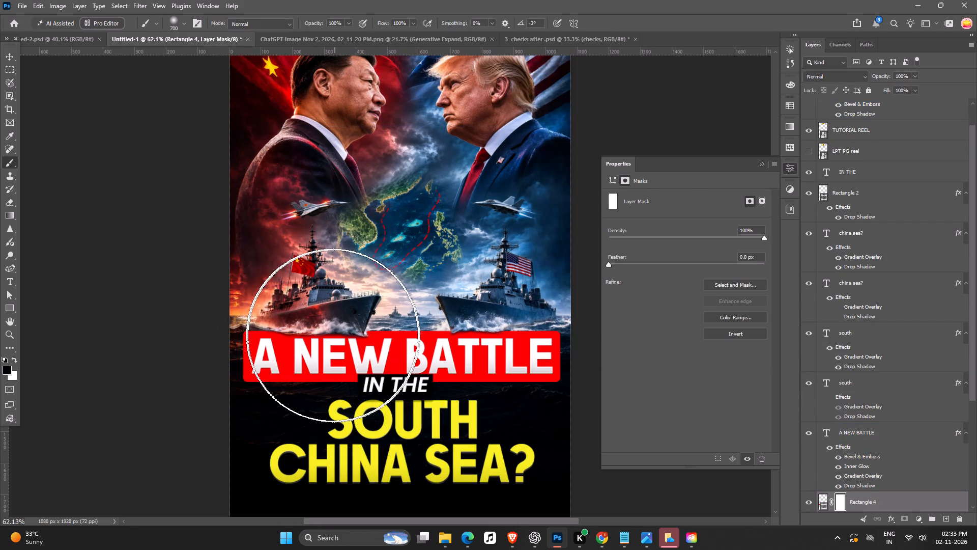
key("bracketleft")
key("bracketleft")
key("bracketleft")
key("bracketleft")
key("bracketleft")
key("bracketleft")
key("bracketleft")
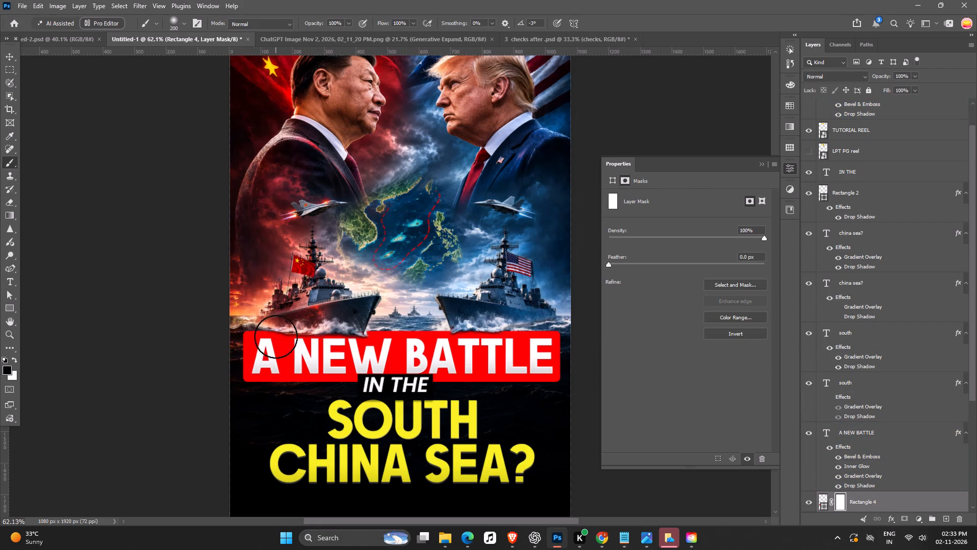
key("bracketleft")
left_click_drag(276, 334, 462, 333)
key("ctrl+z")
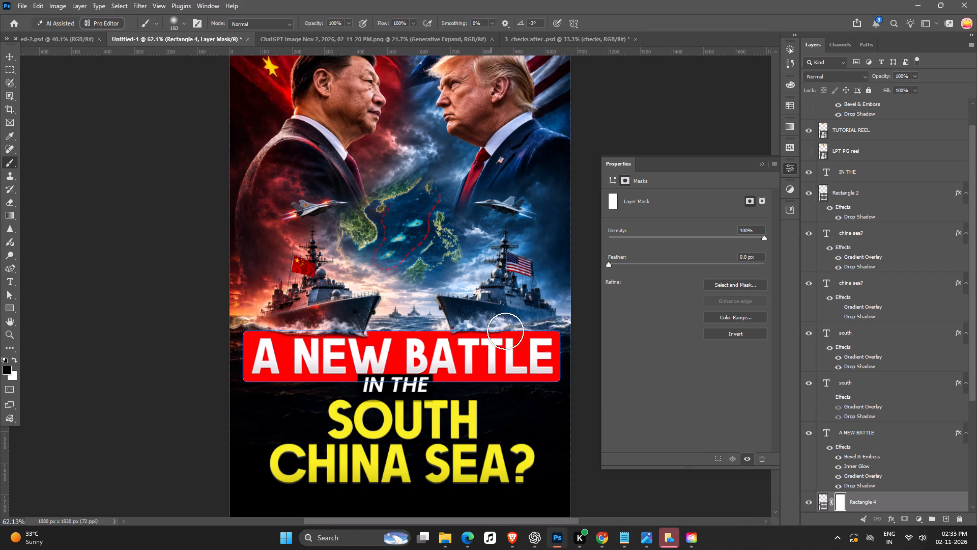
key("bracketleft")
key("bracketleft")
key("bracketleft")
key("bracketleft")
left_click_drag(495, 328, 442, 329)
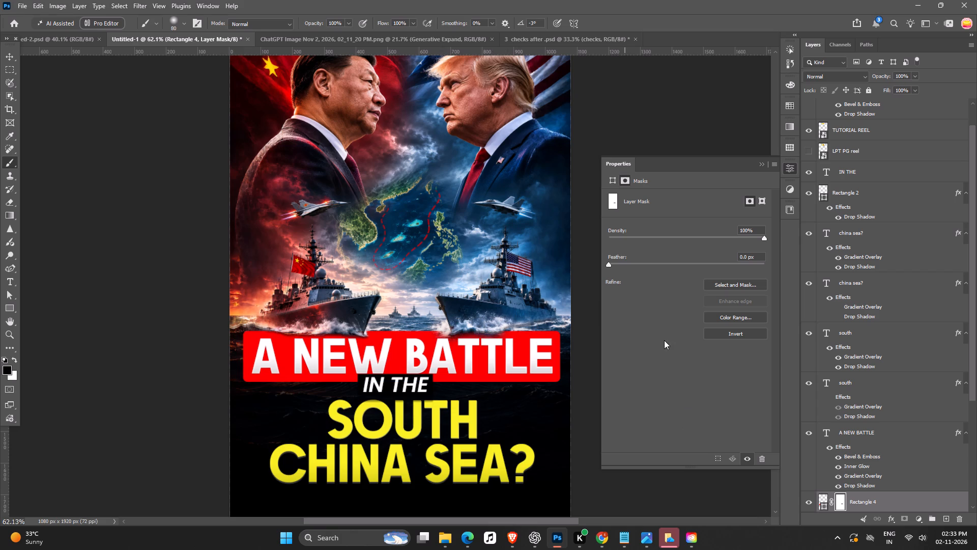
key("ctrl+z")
Mask the red banner's upper edge below the American warship's bow with a 45 px brush, revealing the waves.
scroll(497, 331, "up", 8, "ctrl")
key("bracketleft")
type("[[")
key("bracketleft")
left_click_drag(498, 328, 387, 323)
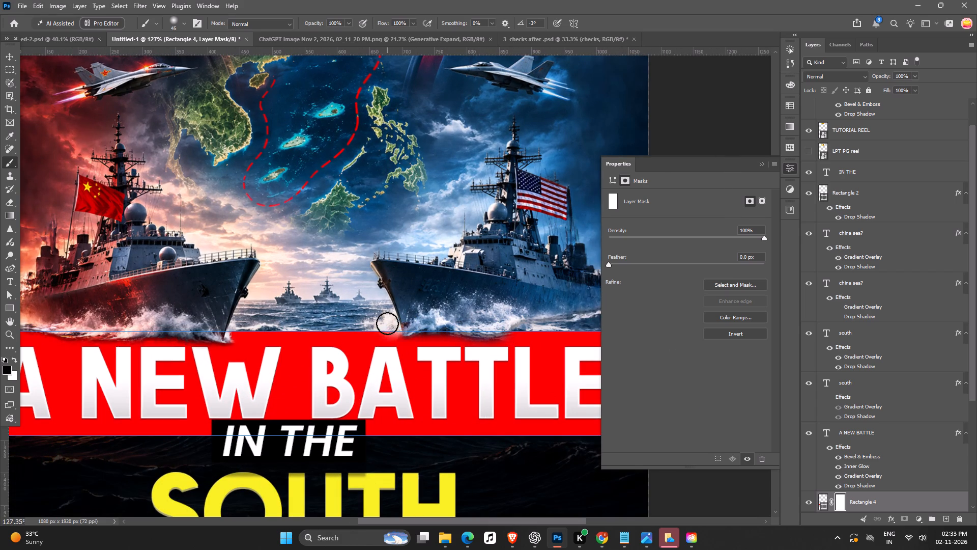
left_click_drag(387, 323, 424, 321)
Mask the red banner's upper edge below the Chinese warship so its waves overlap the banner.
key("space")
left_click_drag(372, 335, 432, 325)
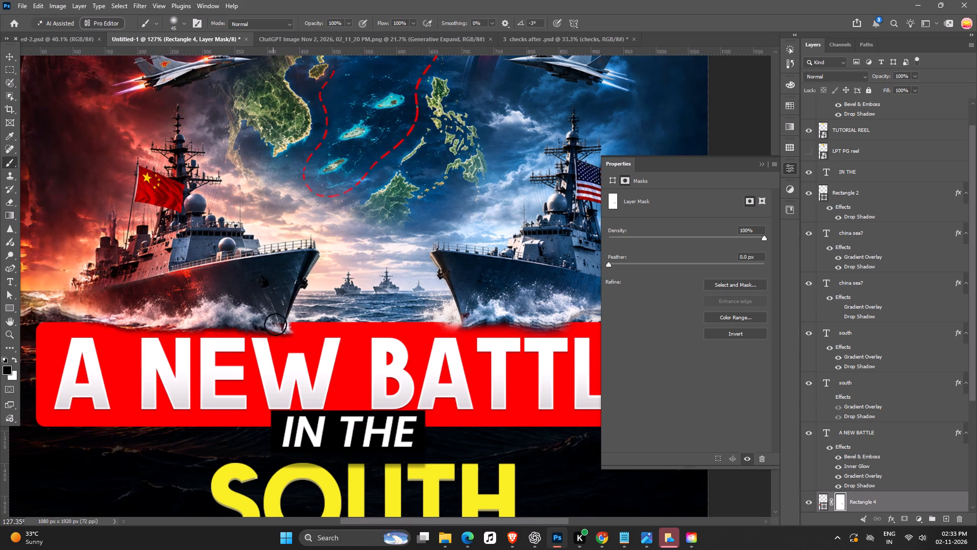
left_click_drag(281, 318, 147, 318)
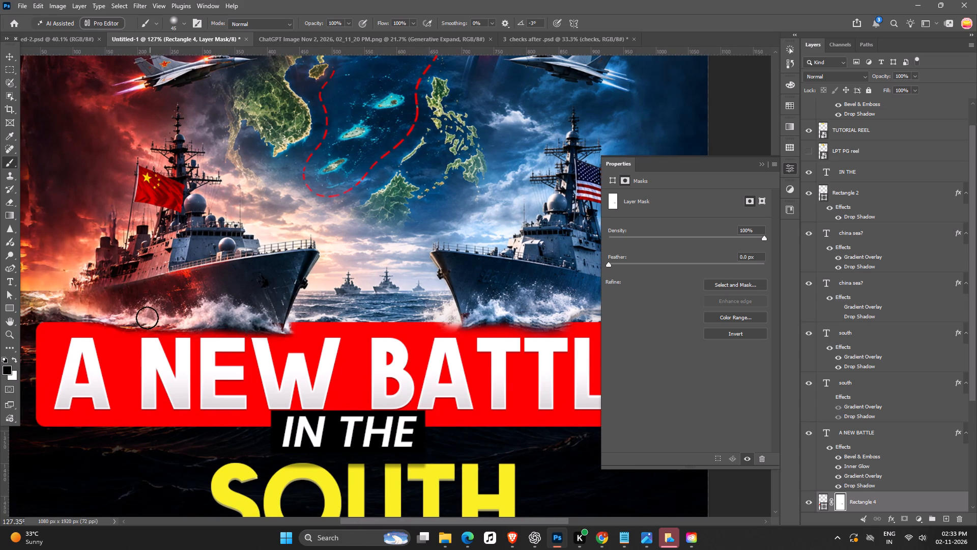
left_click_drag(147, 318, 258, 312)
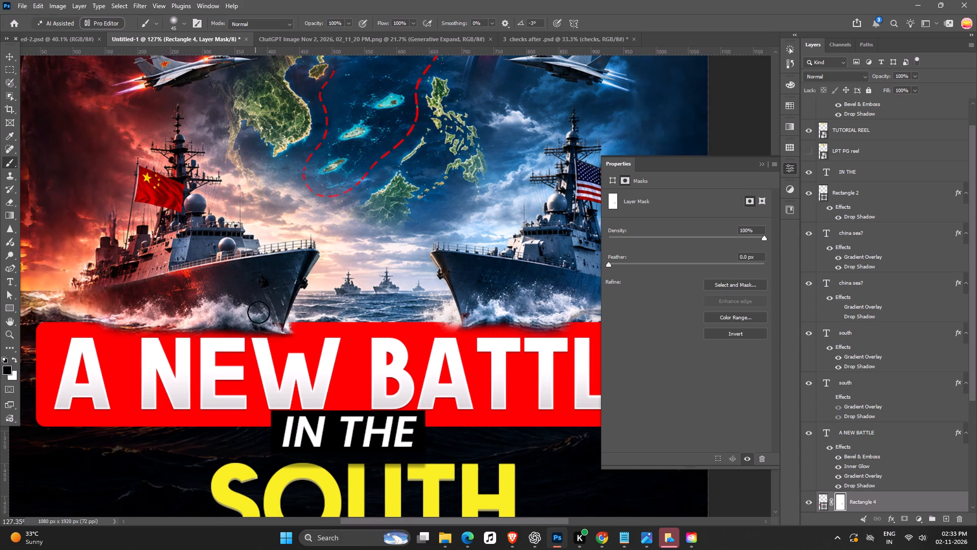
left_click_drag(258, 312, 107, 306)
Refine the banner mask along the waves beneath the American warship.
key("space")
key("space")
left_click_drag(546, 352, 481, 352)
left_click_drag(488, 317, 493, 317)
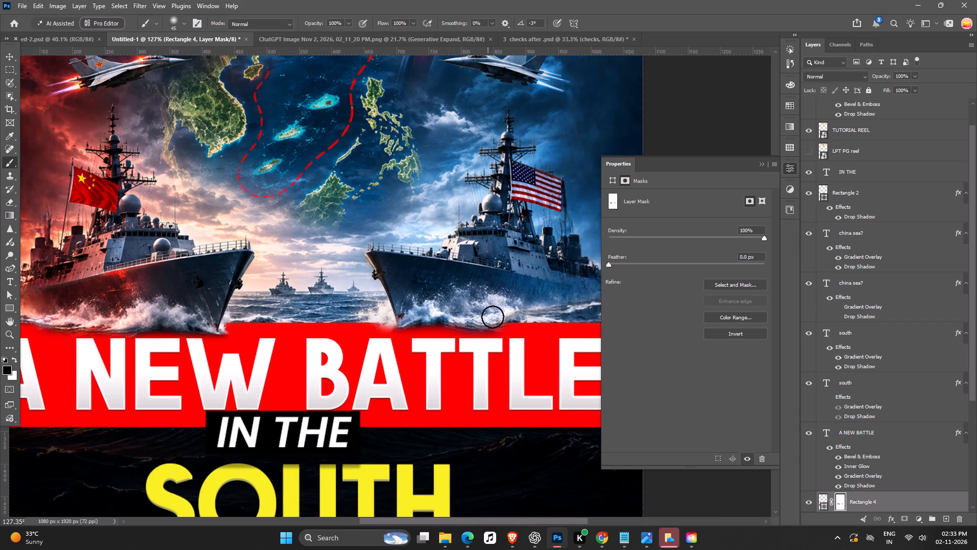
left_click_drag(493, 317, 387, 312)
Examine how the masked red banner blends with the ships and waves across the cover.
scroll(486, 312, "down", 8, "ctrl")
key("space")
key("space")
key("space")
key("space")
key("space")
key("space")
key("space")
left_click_drag(488, 411, 477, 417)
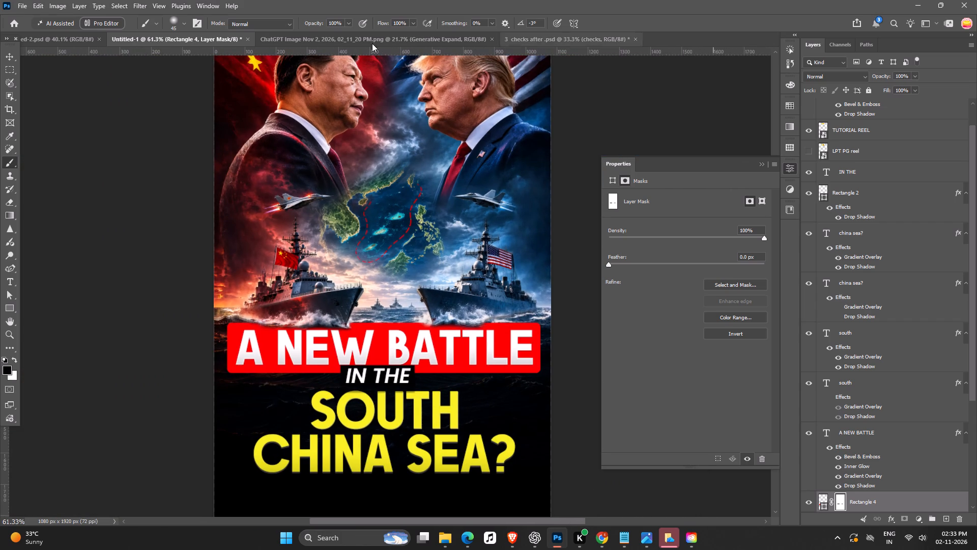
Stamp all visible layers into a new merged layer above Layer 2.
left_click(5, 59)
scroll(900, 189, "up", 14)
left_click(915, 134)
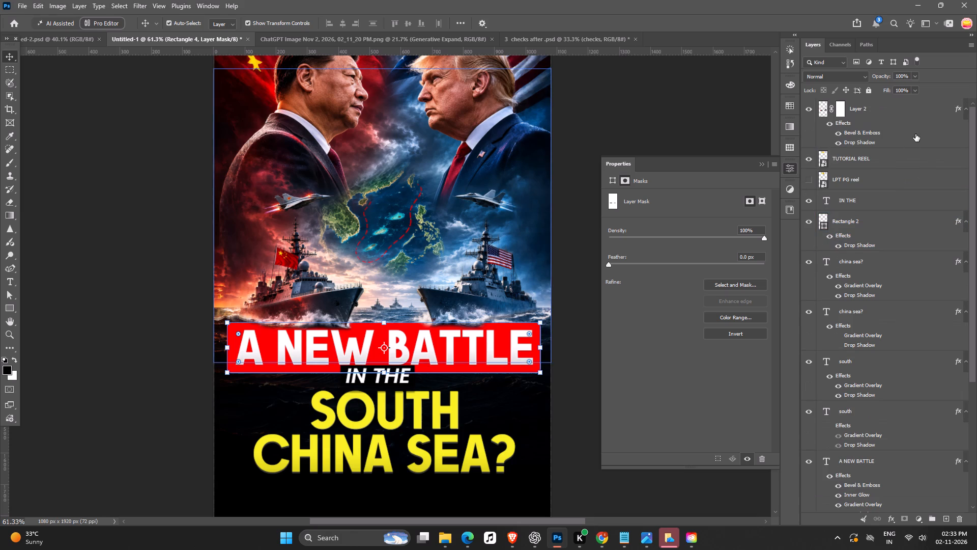
key("ctrl+alt+shift+e")
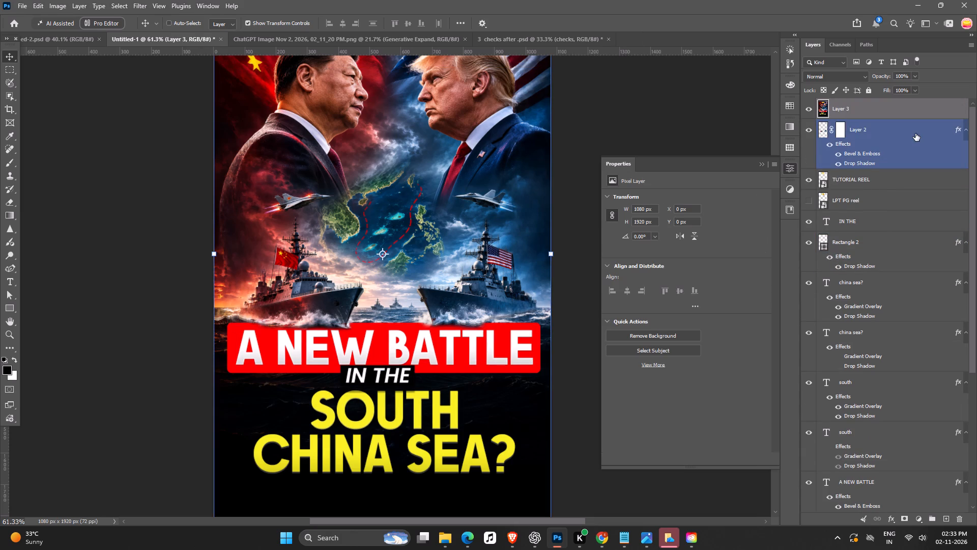
scroll(246, 292, "down", 7, "ctrl")
Open caste census.psd from the reel cover folder.
left_click(446, 541)
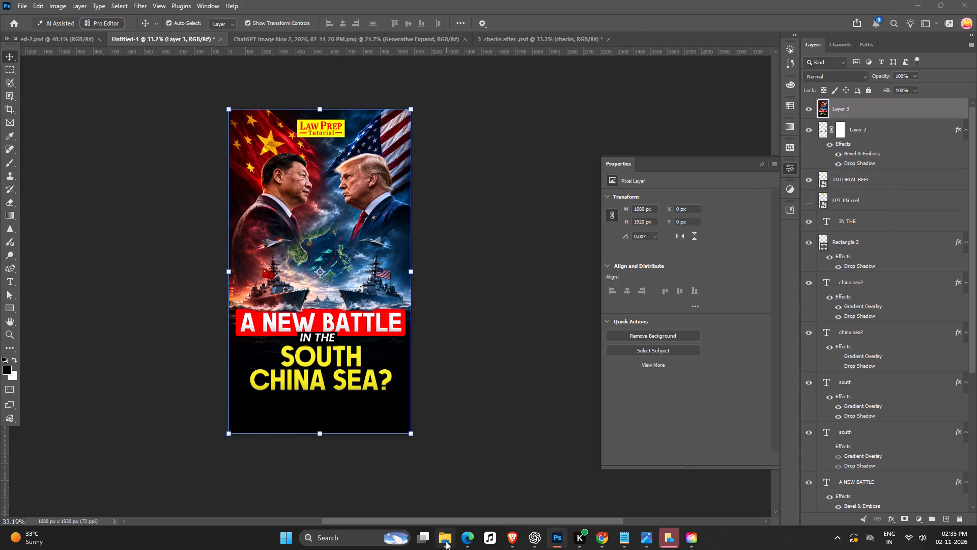
double_click(43, 180)
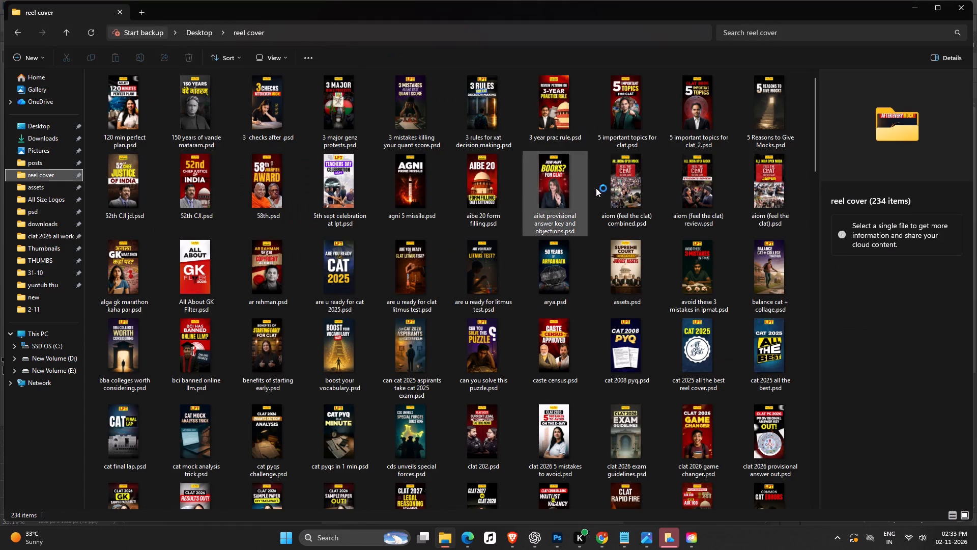
double_click(565, 358)
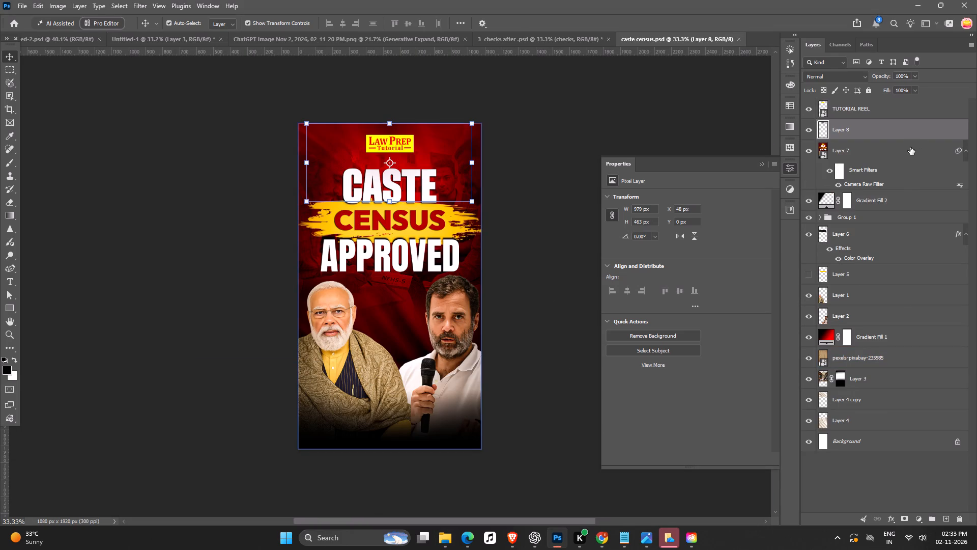
Copy Layer 7 with its Camera Raw smart filter from caste census.psd and paste it into the South China Sea cover.
left_click(905, 157)
key("ctrl+c")
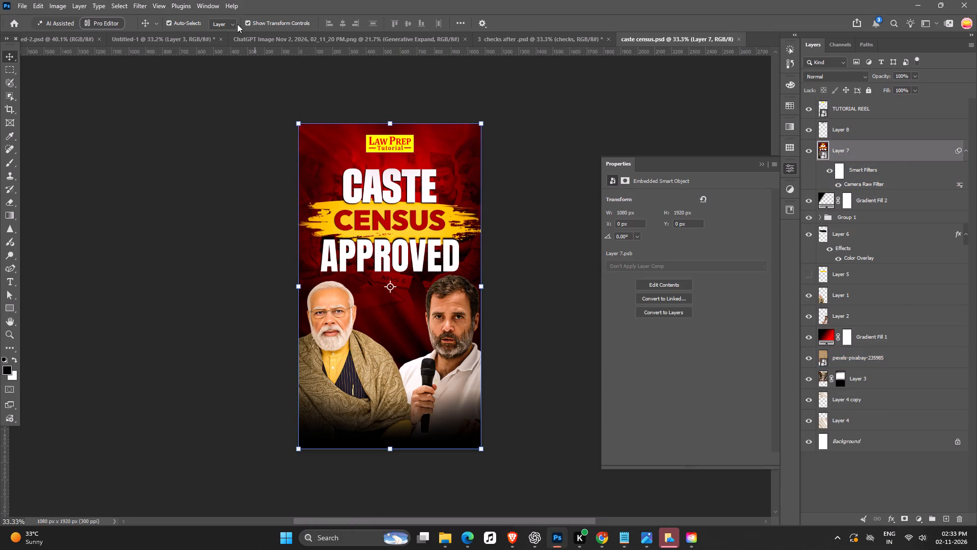
left_click(281, 38)
left_click(166, 40)
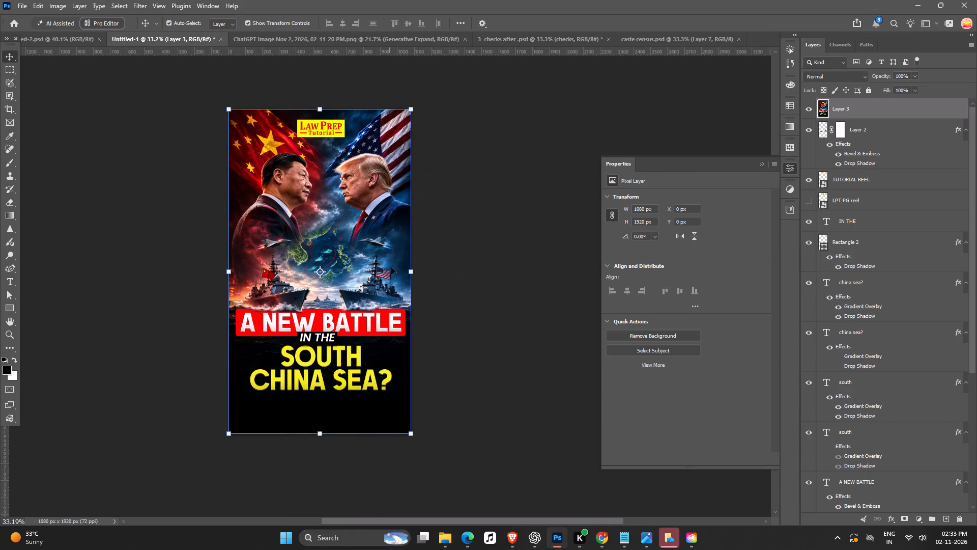
key("space")
key("space")
left_click_drag(347, 300, 447, 300)
left_click(448, 300)
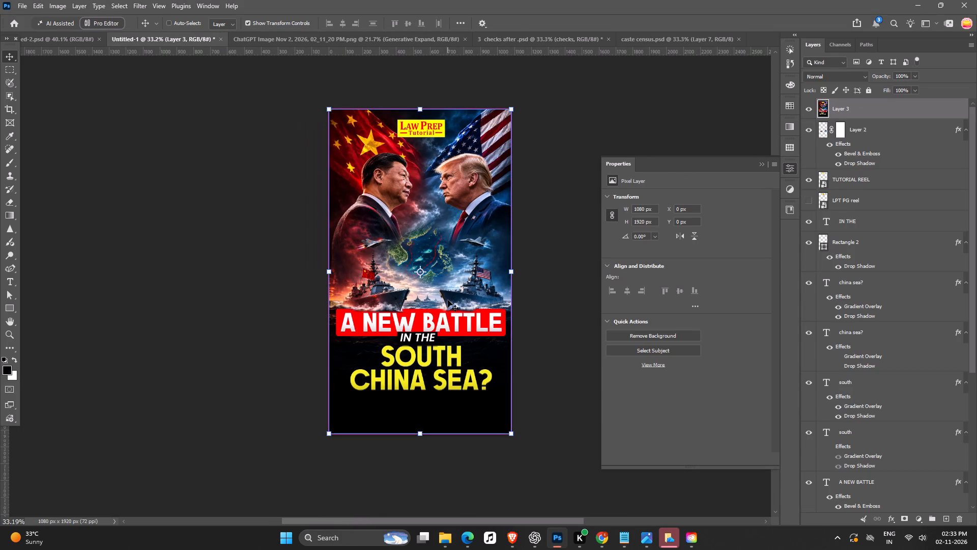
key("ctrl+v")
Convert the merged Layer 3 to a smart object.
left_click(869, 165)
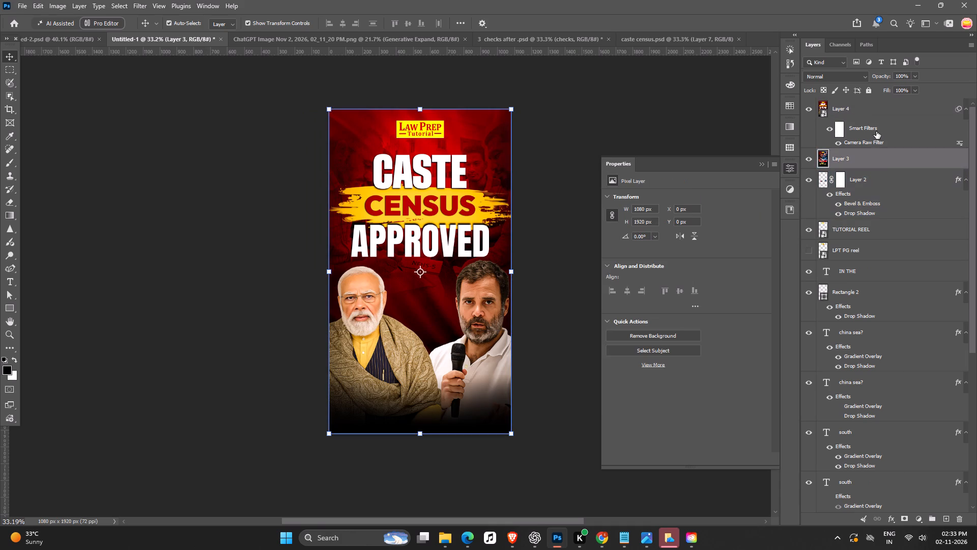
right_click(881, 161)
left_click(905, 404)
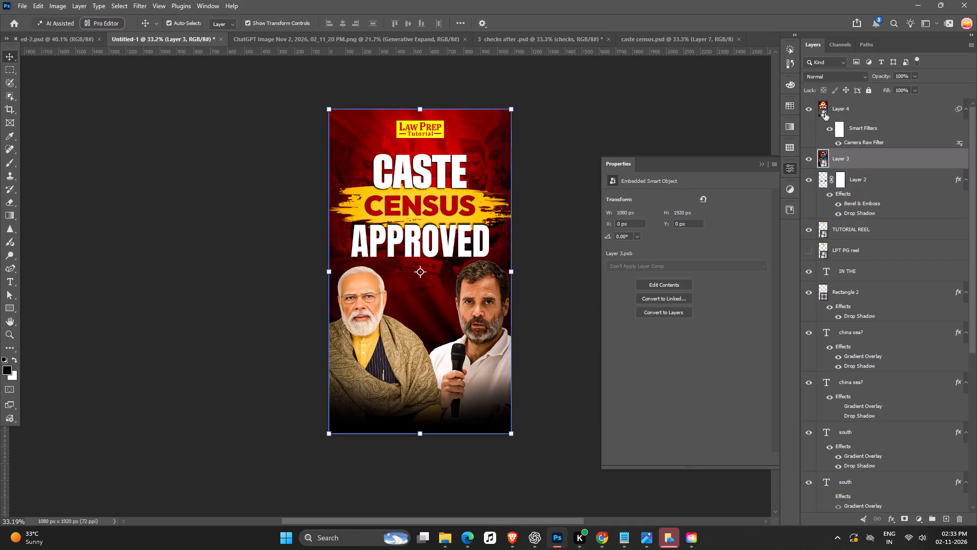
Hide the pasted caste census Layer 4 and copy its Camera Raw smart filter onto Layer 3.
left_click(809, 108)
left_click_drag(865, 128, 862, 160, "alt")
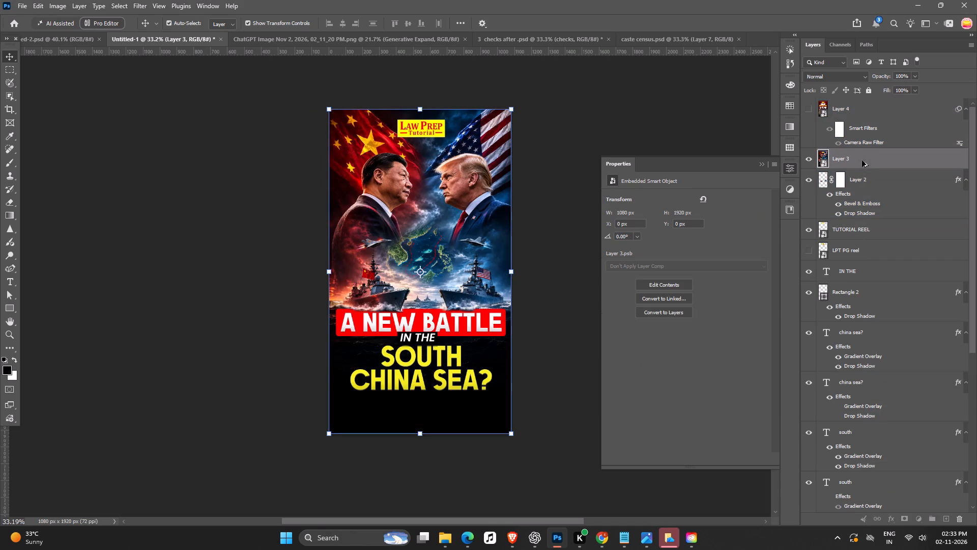
Examine the Camera Raw grade on Layer 3 across the whole cover, up close and at reduced size.
scroll(341, 224, "up", 3, "ctrl")
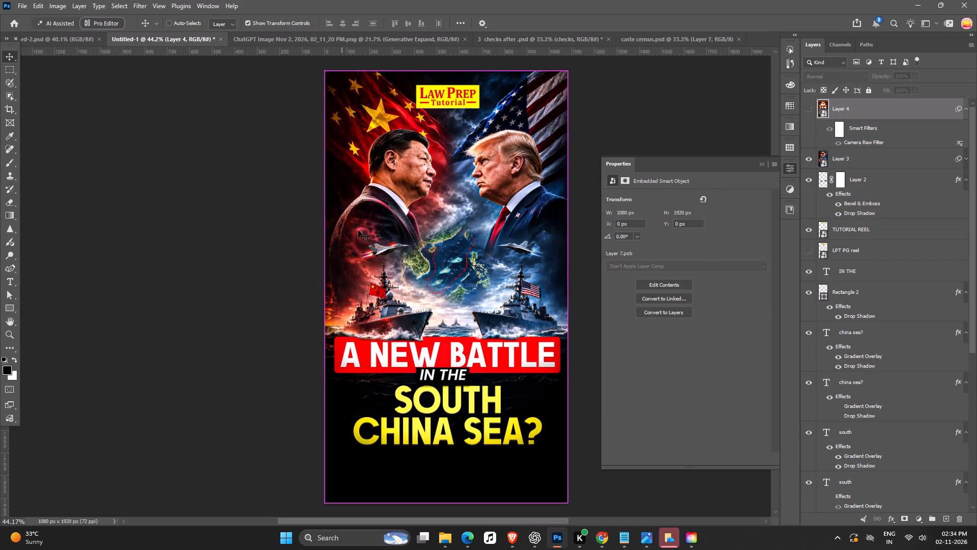
key("space")
key("space")
key("space")
key("space")
key("space")
key("space")
key("space")
key("space")
key("space")
key("space")
left_click_drag(417, 272, 353, 264)
scroll(386, 299, "down", 5, "ctrl")
key("space")
left_click_drag(388, 302, 373, 307)
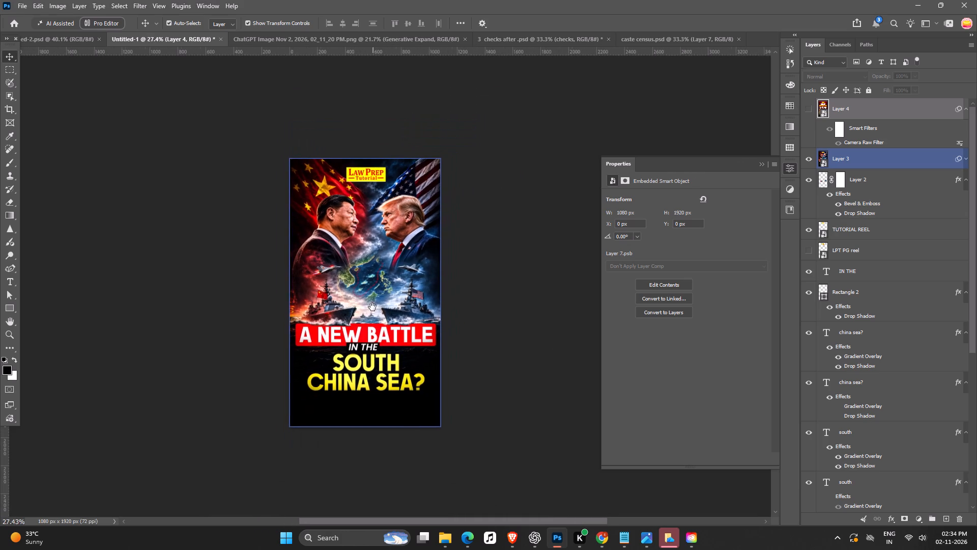
Select the entire canvas with Layer 3 active and copy the merged cover to the clipboard.
left_click(342, 264)
key("ctrl+a")
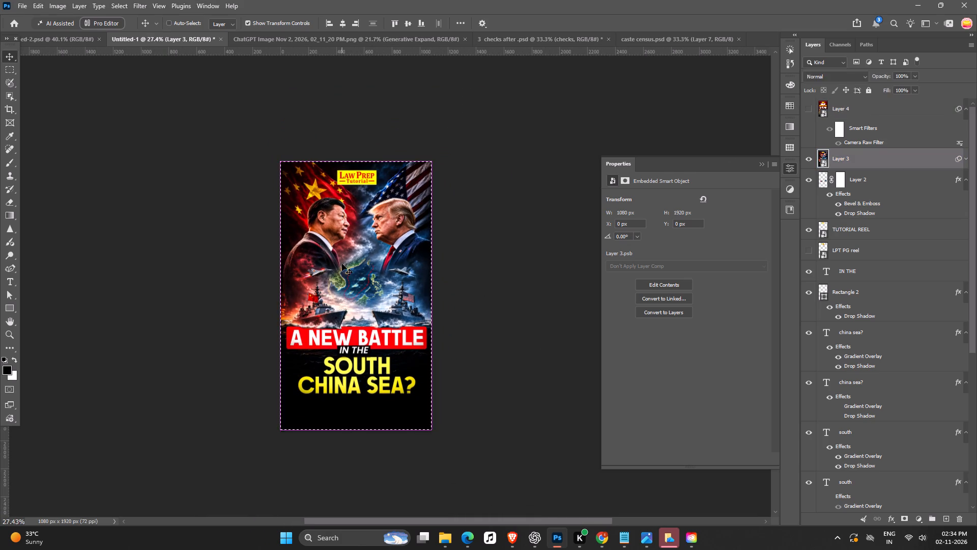
key("ctrl+shift+c")
scroll(366, 228, "up", 6, "ctrl")
scroll(366, 227, "down", 5, "ctrl")
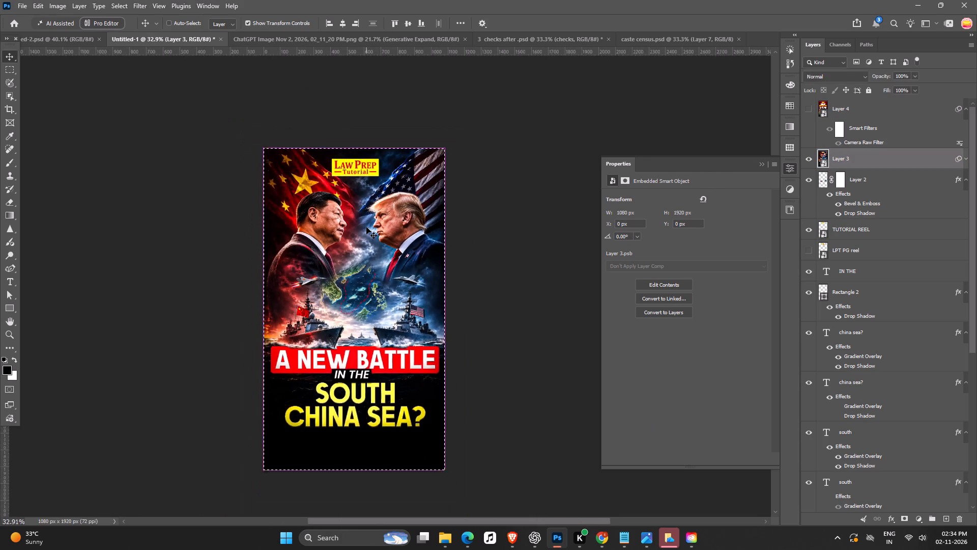
scroll(366, 227, "down", 1, "ctrl")
scroll(366, 227, "up", 3, "ctrl")
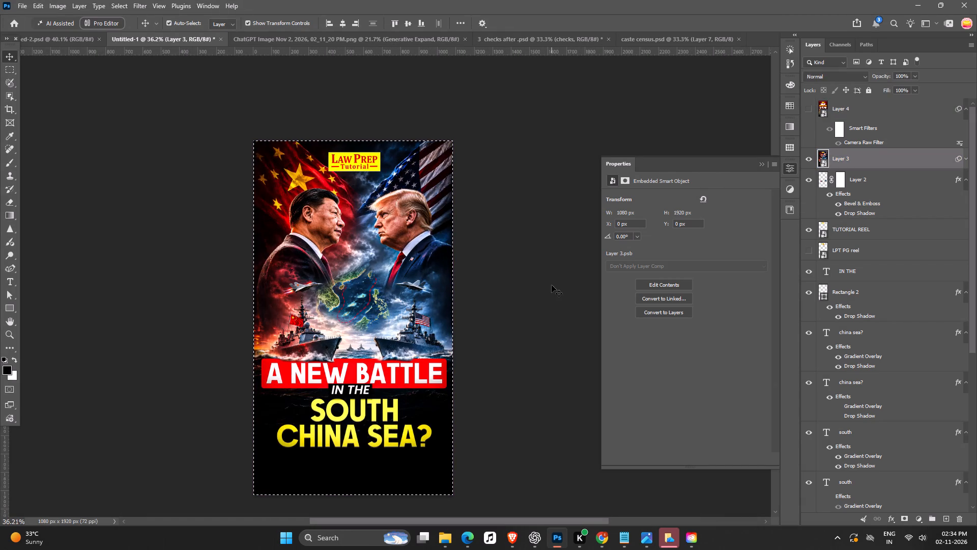
Deselect the canvas and export the cover as a 1080 x 1920 JPG at quality 7, replacing R1.jpg in the 2-11 folder.
left_click_drag(612, 529, 611, 521)
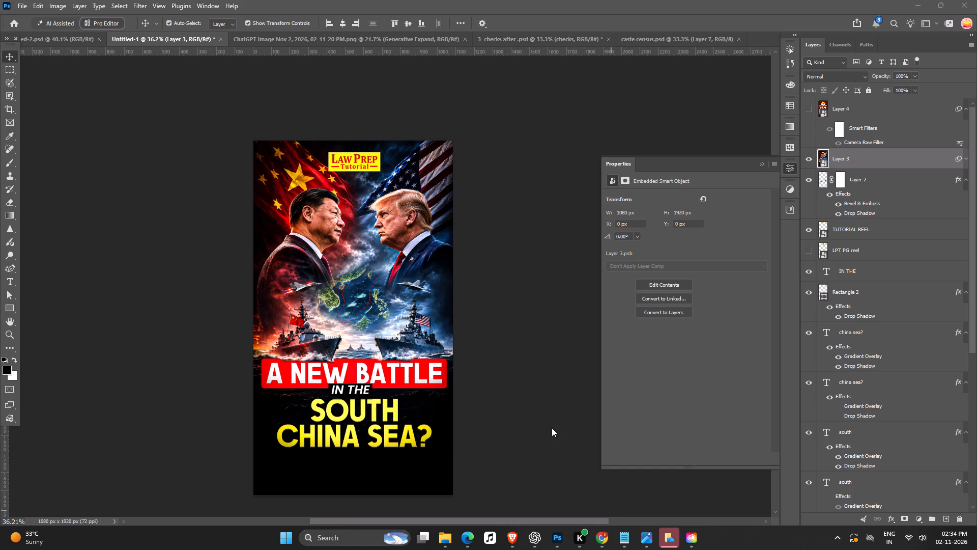
key("ctrl+alt+shift+w")
key("ctrl+alt+shift+w")
left_click(695, 107)
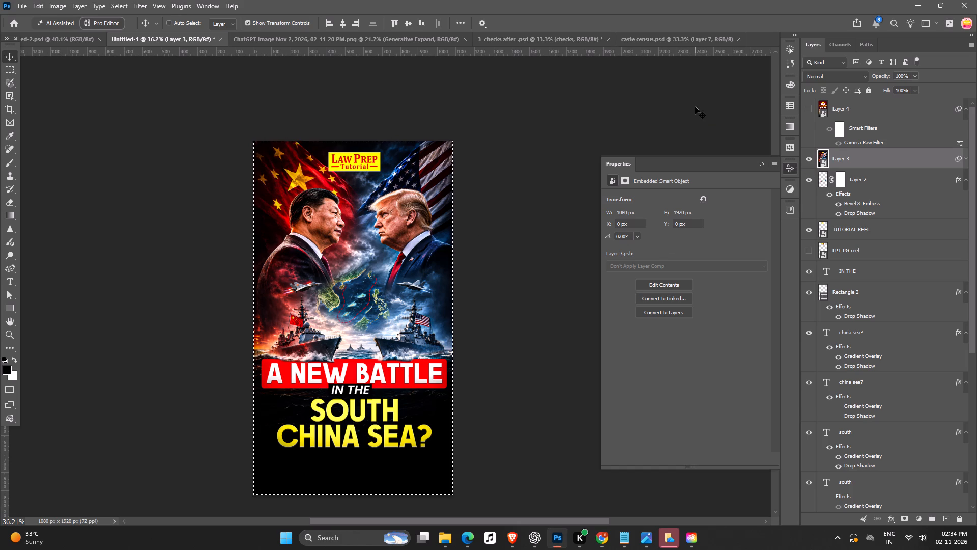
key("ctrl+d")
key("ctrl+alt+shift+w")
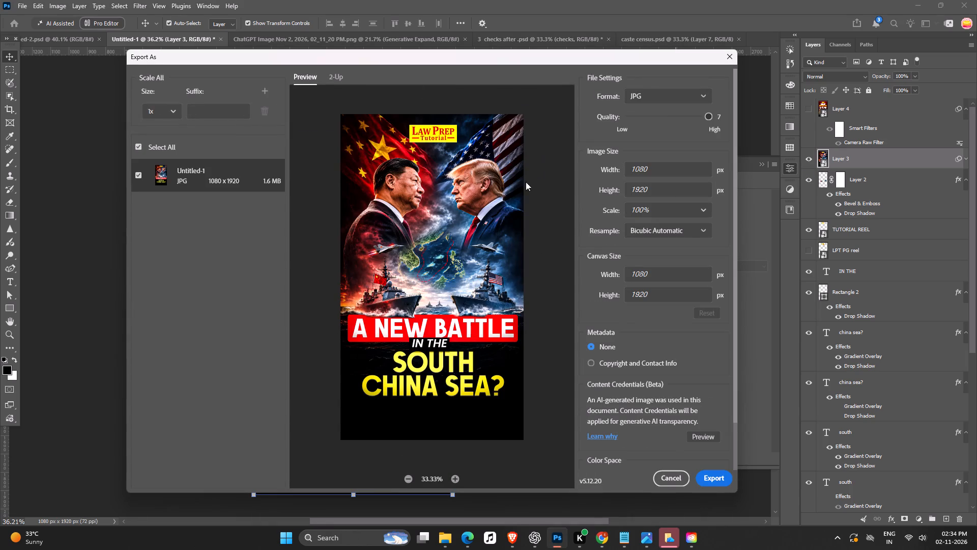
left_click(710, 479)
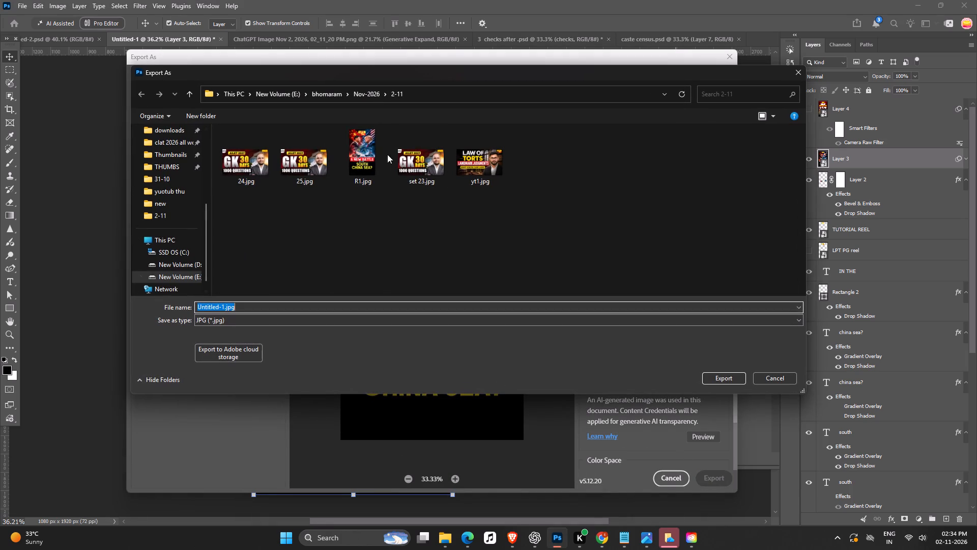
double_click(378, 153)
left_click(511, 267)
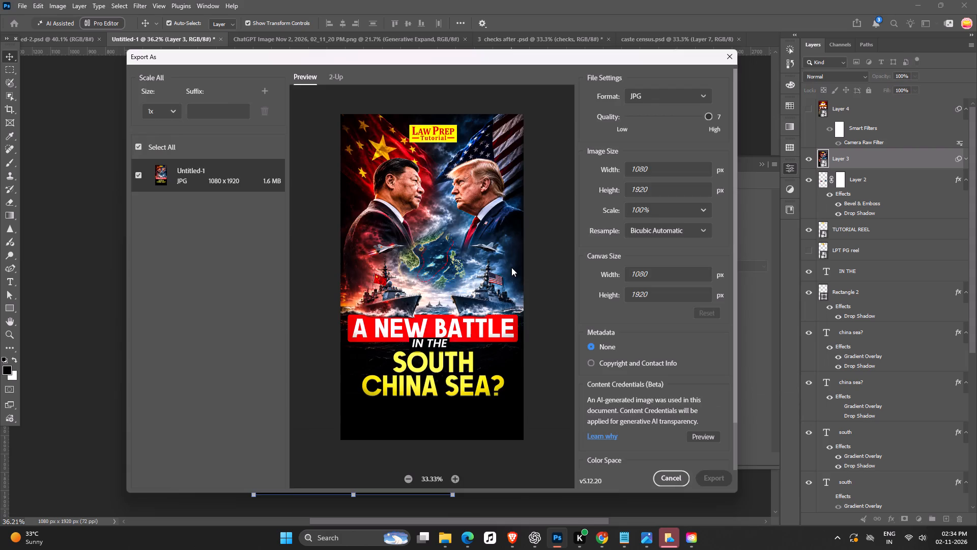